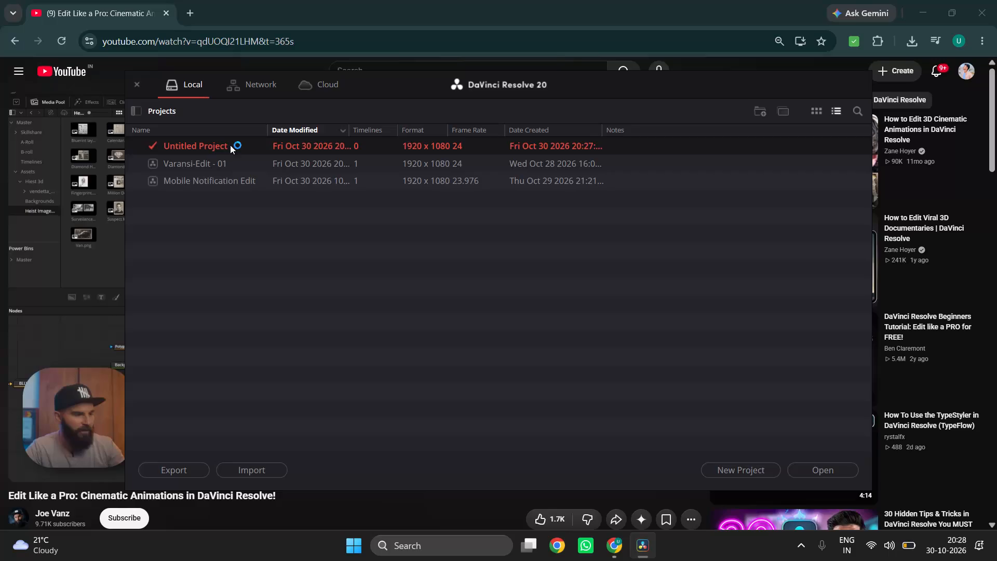
# Open the Varansi-Edit - 01 project from the local project list.
pyautogui.doubleClick(198, 160)
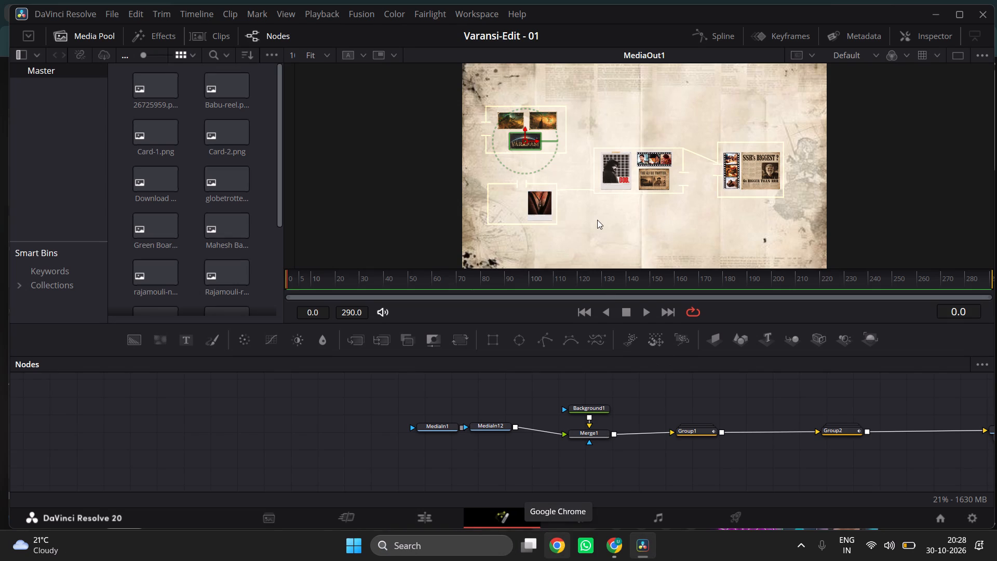
# Examine the MediaOut1 composition up close, checking the boxes and the images placed inside them across the parchment background.
pyautogui.scroll(1, 597, 220)
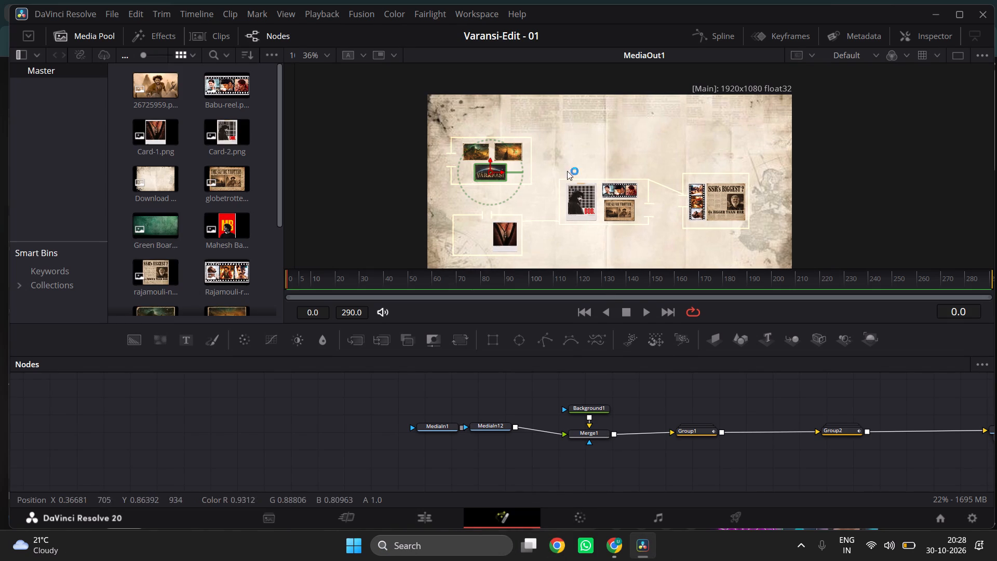
pyautogui.hscroll(-2, 552, 406)
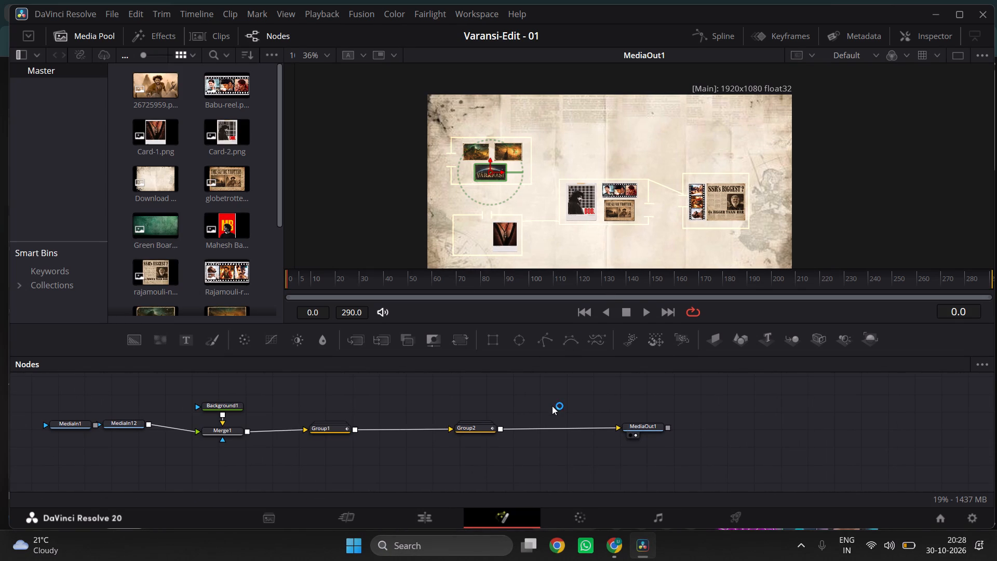
pyautogui.click(634, 430)
pyautogui.keyDown('ctrl'); pyautogui.scroll(1, 613, 221); pyautogui.keyUp('ctrl')
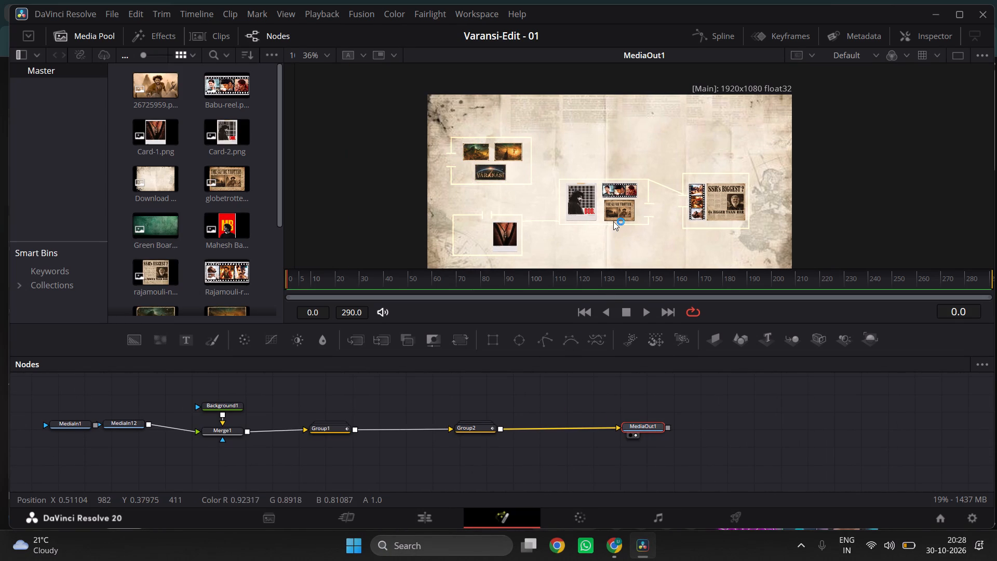
pyautogui.keyDown('ctrl'); pyautogui.scroll(2, 613, 221); pyautogui.keyUp('ctrl')
pyautogui.hscroll(-2, 613, 221)
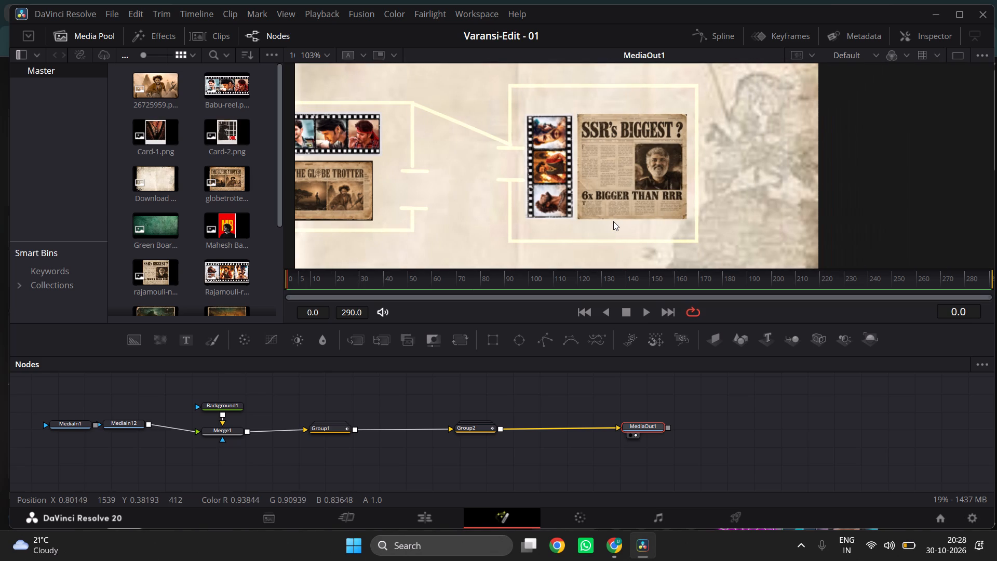
pyautogui.scroll(1, 613, 221)
pyautogui.scroll(-1, 613, 221)
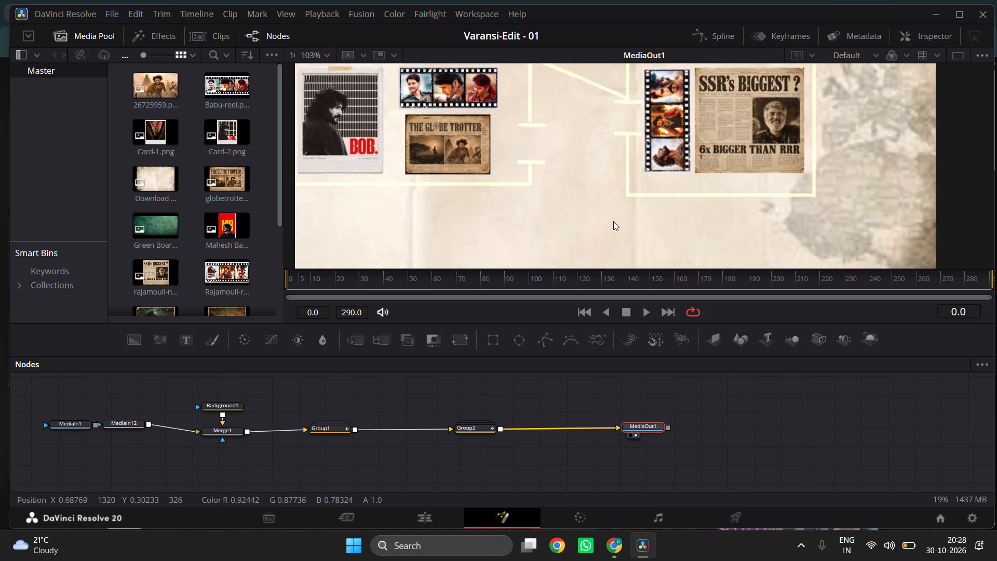
pyautogui.scroll(-1, 613, 221)
pyautogui.scroll(2, 613, 221)
pyautogui.hscroll(1, 613, 221)
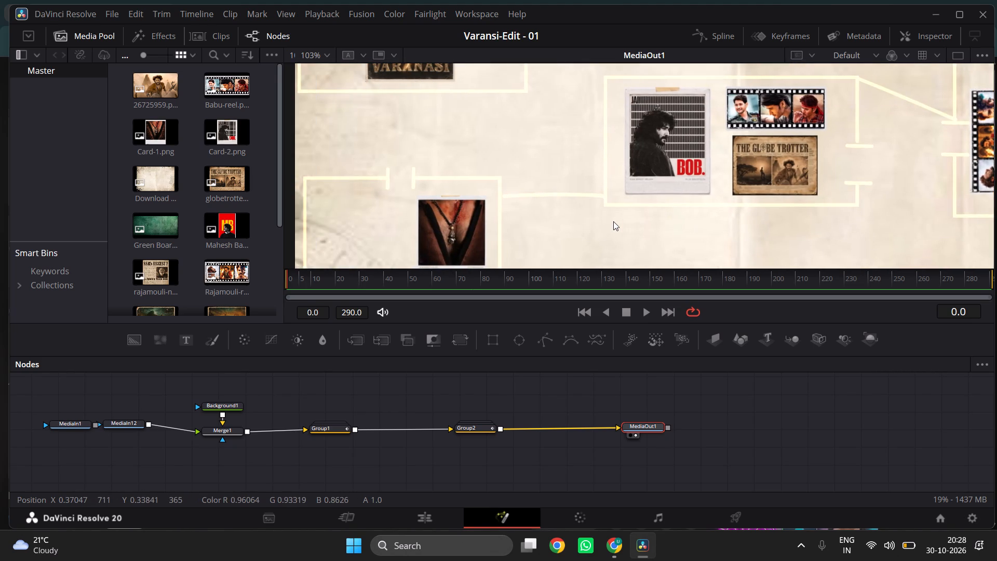
pyautogui.scroll(1, 613, 221)
pyautogui.hscroll(1, 613, 221)
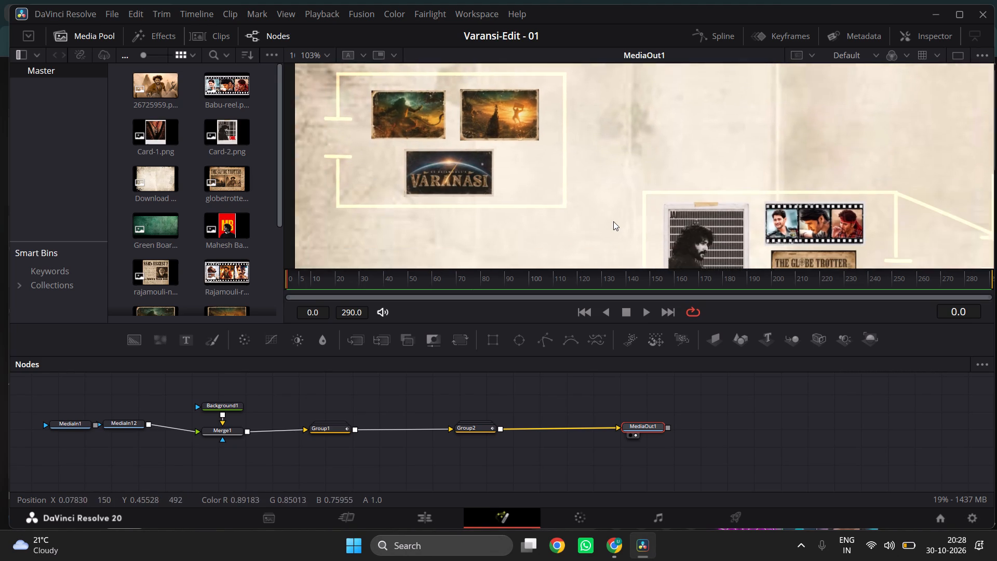
pyautogui.hscroll(1, 613, 221)
pyautogui.hscroll(-1, 613, 221)
pyautogui.scroll(-1, 613, 221)
pyautogui.keyDown('ctrl'); pyautogui.scroll(-2, 613, 221); pyautogui.keyUp('ctrl')
pyautogui.scroll(-1, 613, 221)
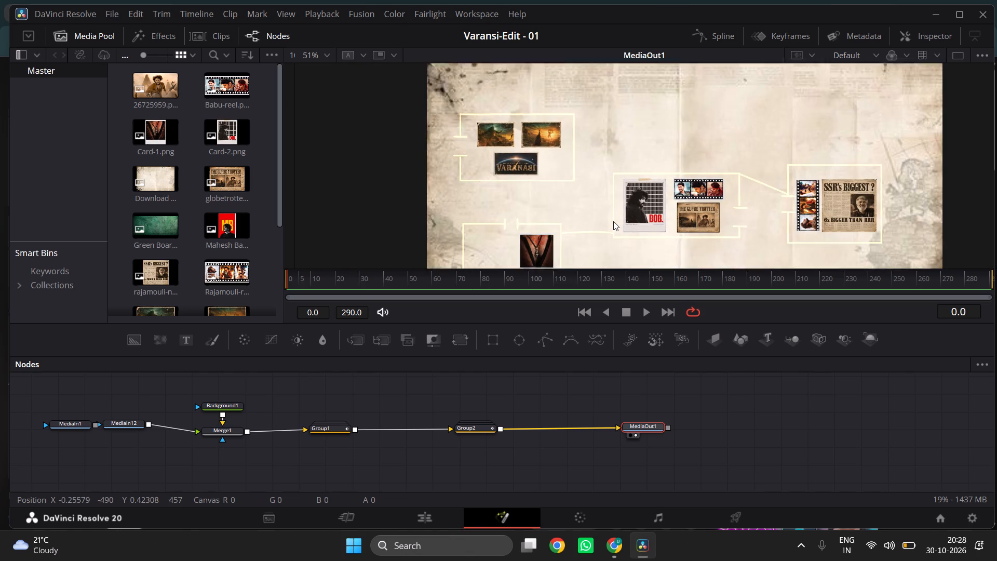
pyautogui.scroll(-2, 613, 221)
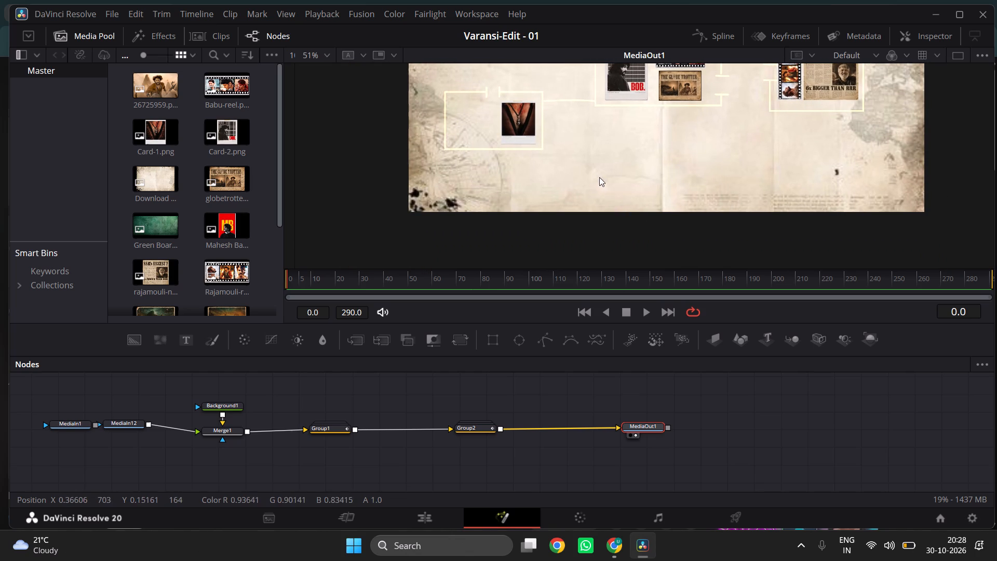
# Switch to Chrome and rewind the cinematic animations tutorial to the "Animating the scene elements" chapter, pausing at about 4:05.
pyautogui.click(606, 545)
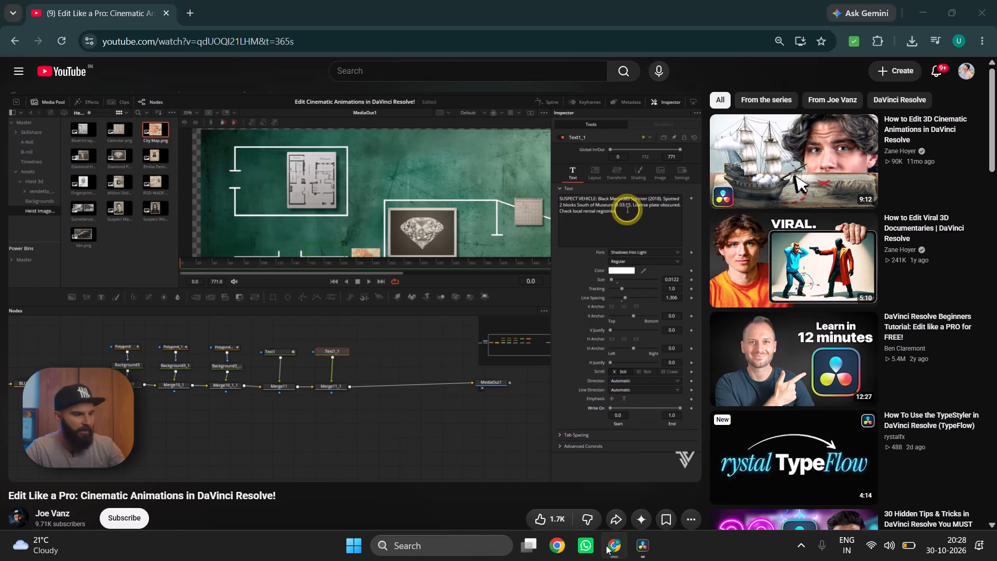
pyautogui.click(432, 255)
pyautogui.press('Left')
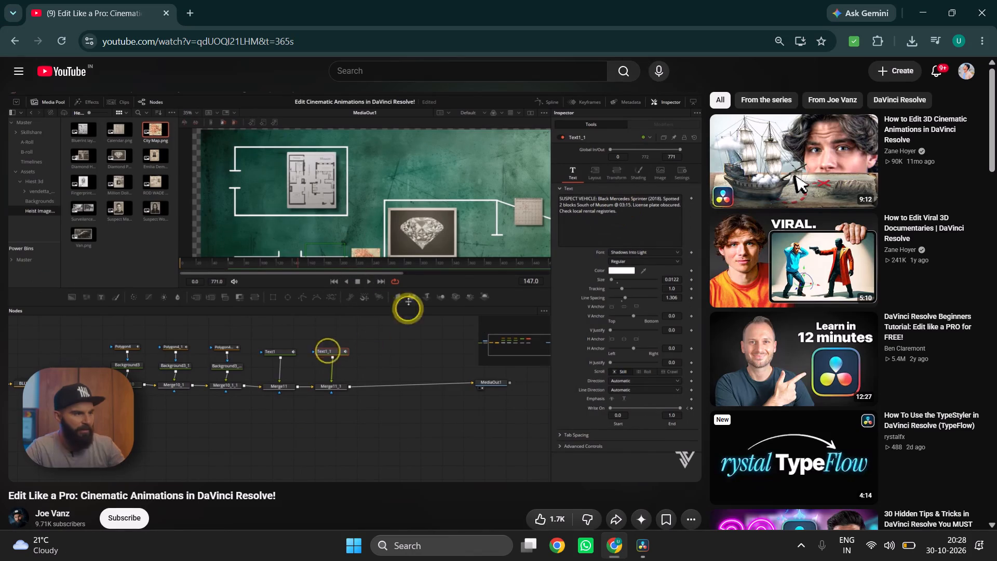
pyautogui.press('Left')
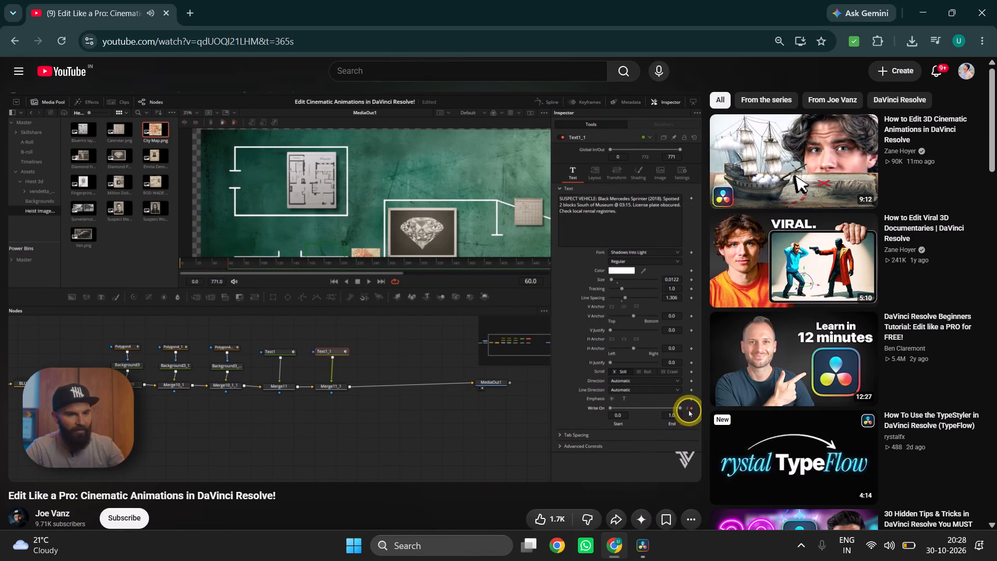
pyautogui.press('Left')
pyautogui.press('Left')
pyautogui.press('Left')
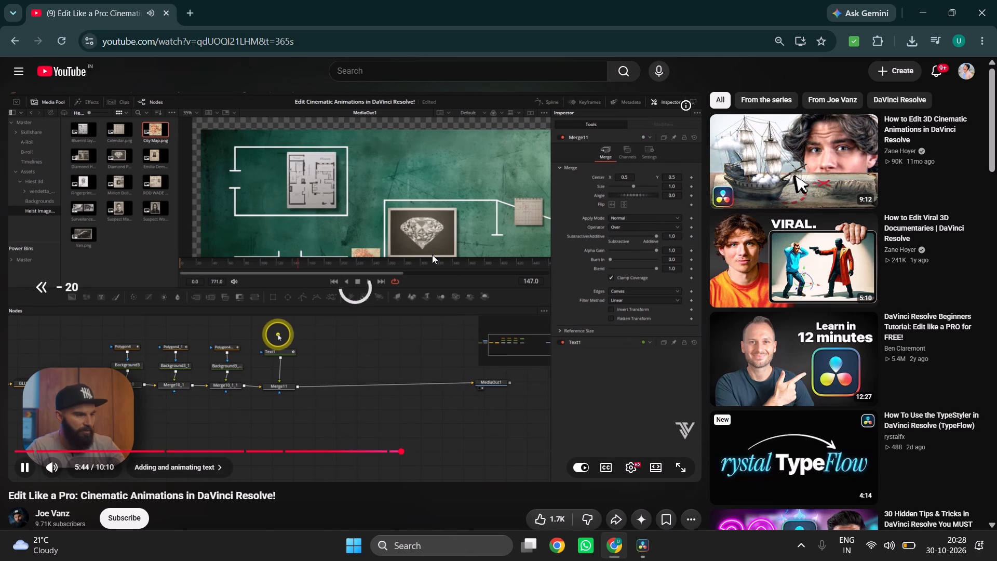
pyautogui.press('Left')
pyautogui.press('Left')
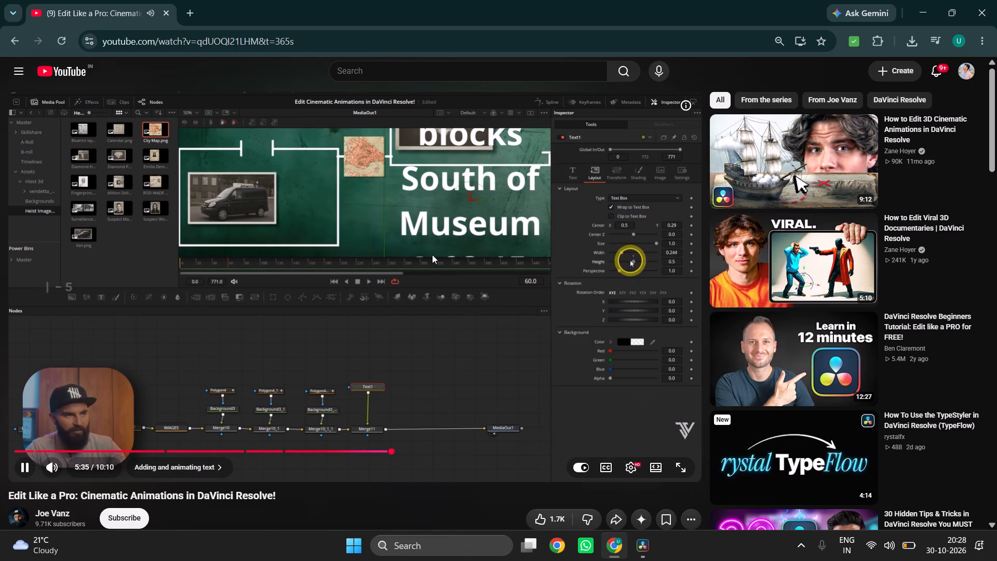
pyautogui.press('Left')
pyautogui.press('Left')
pyautogui.press('Left')
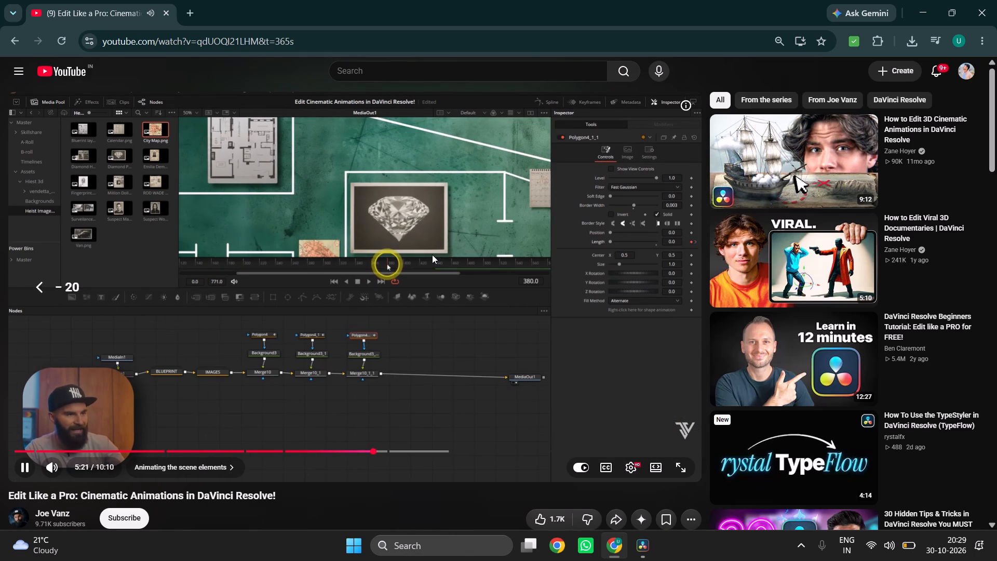
pyautogui.press('Left')
pyautogui.press('Left')
pyautogui.press('Left')
pyautogui.press('Left')
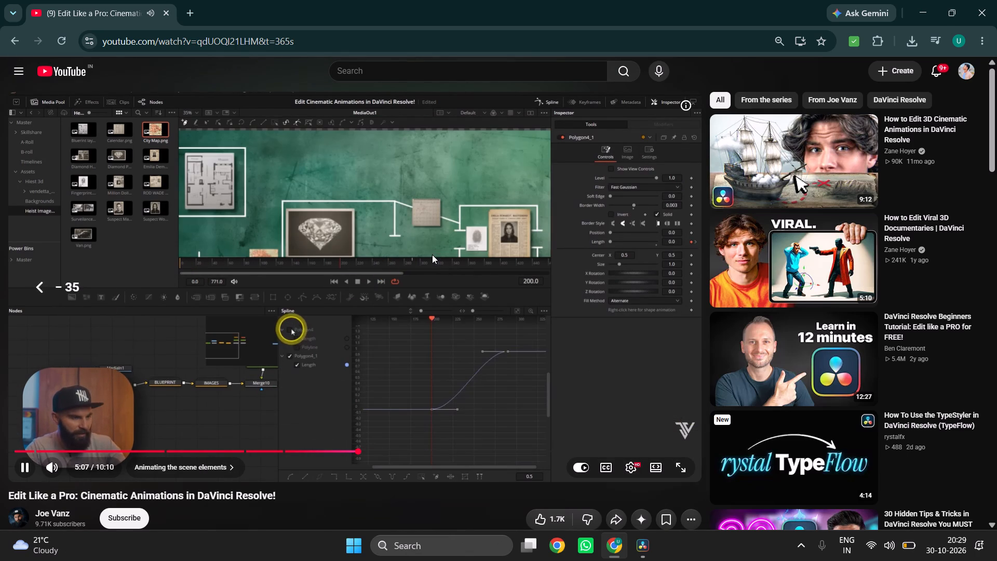
pyautogui.press('Left')
pyautogui.press('Left')
pyautogui.press('Left')
pyautogui.press('Left')
pyautogui.press('Left')
pyautogui.press('Left')
pyautogui.press('Left')
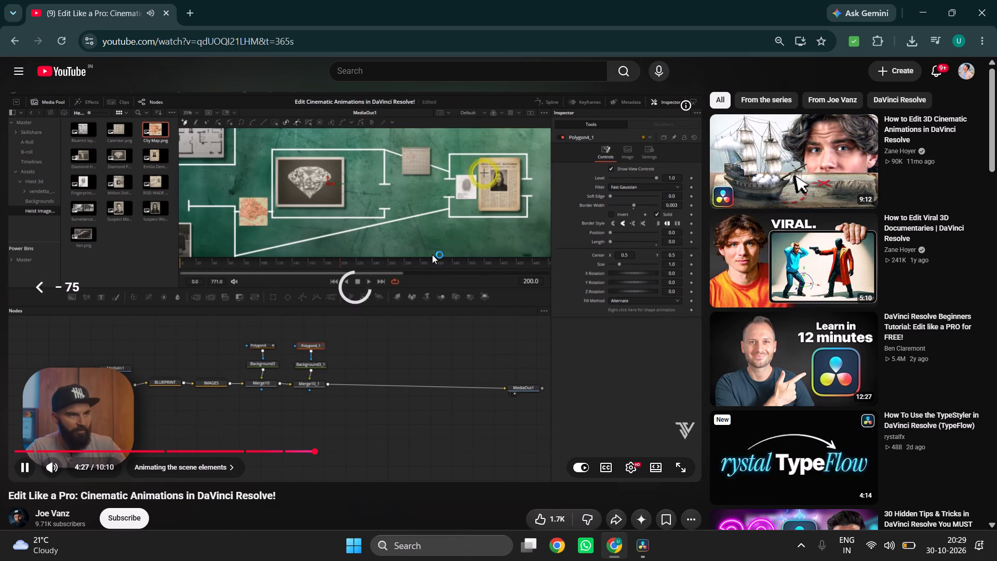
pyautogui.press('Left')
pyautogui.press('Left')
pyautogui.press('Left')
pyautogui.press('Left')
pyautogui.press('Left')
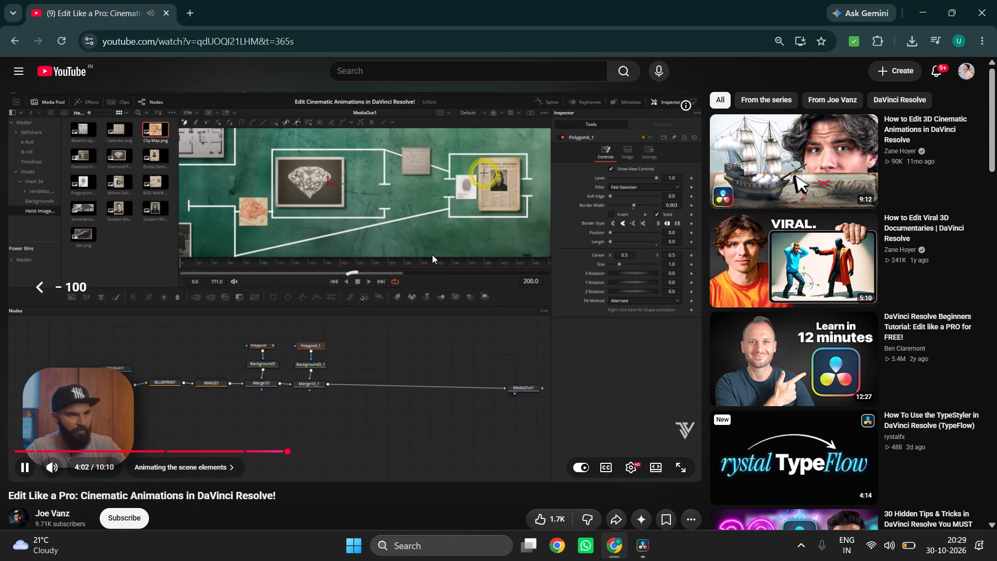
pyautogui.press('Left')
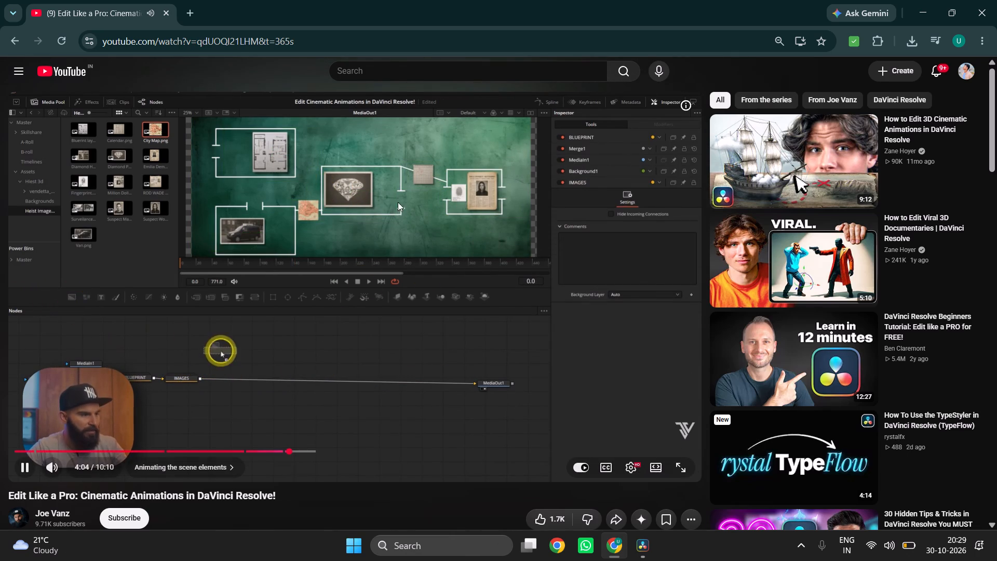
pyautogui.press('space')
# Switch back to DaVinci Resolve and move the Group2 node closer to Group1 in the node graph.
pyautogui.hotkey('alt', 'Tab')
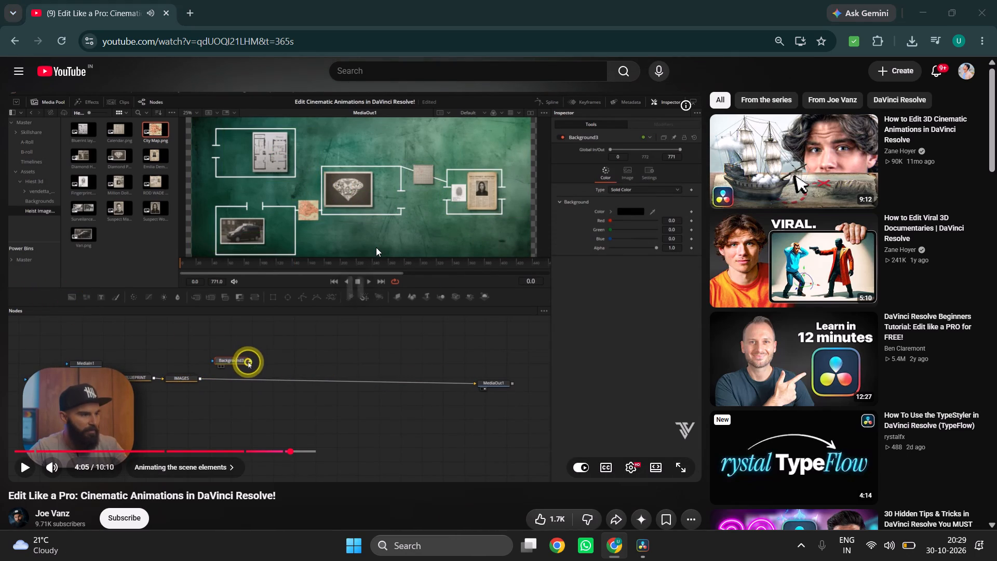
pyautogui.moveTo(468, 429); pyautogui.dragTo(420, 429)
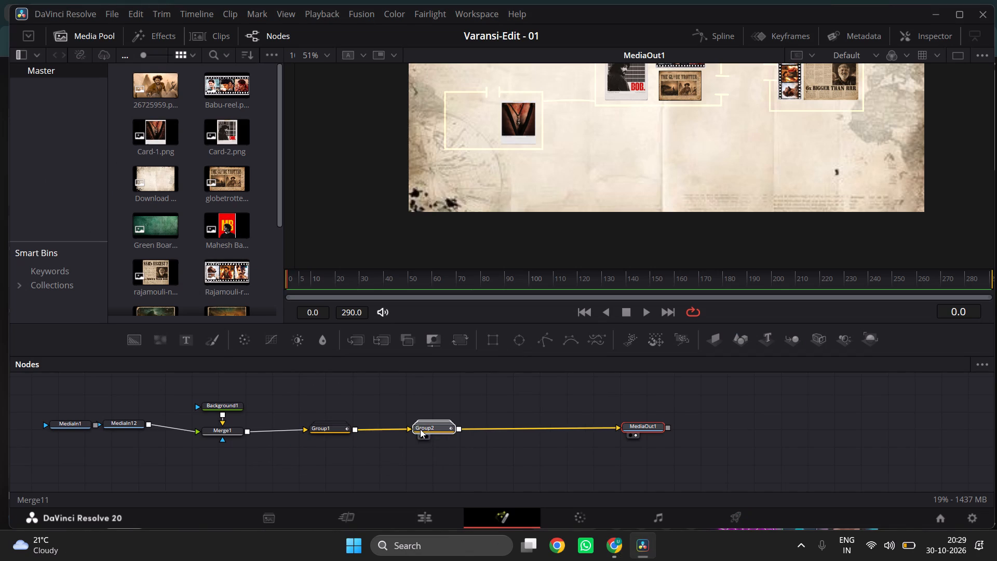
pyautogui.moveTo(420, 429); pyautogui.dragTo(403, 431)
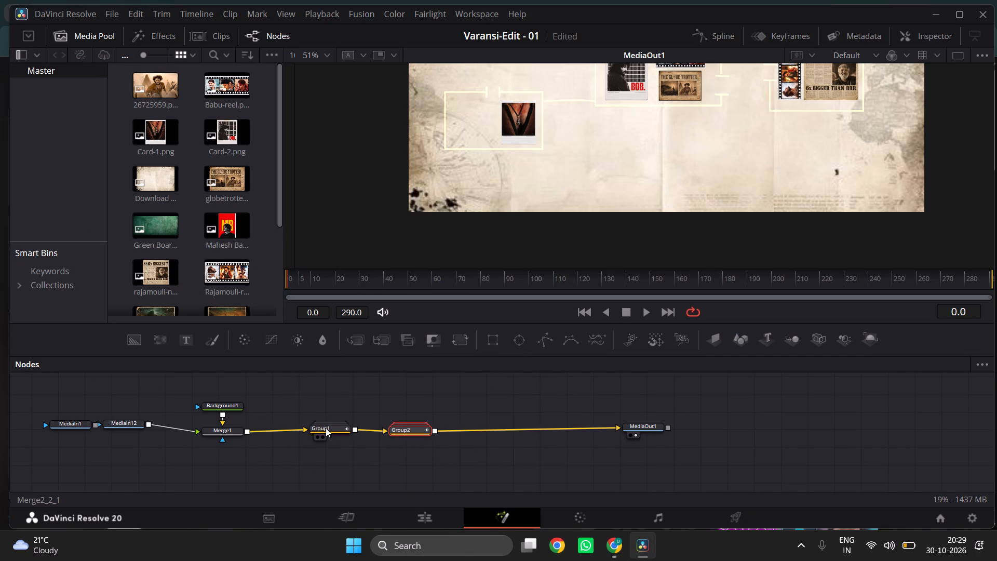
# Rename the Group1 node as Boxes.
pyautogui.rightClick(326, 428)
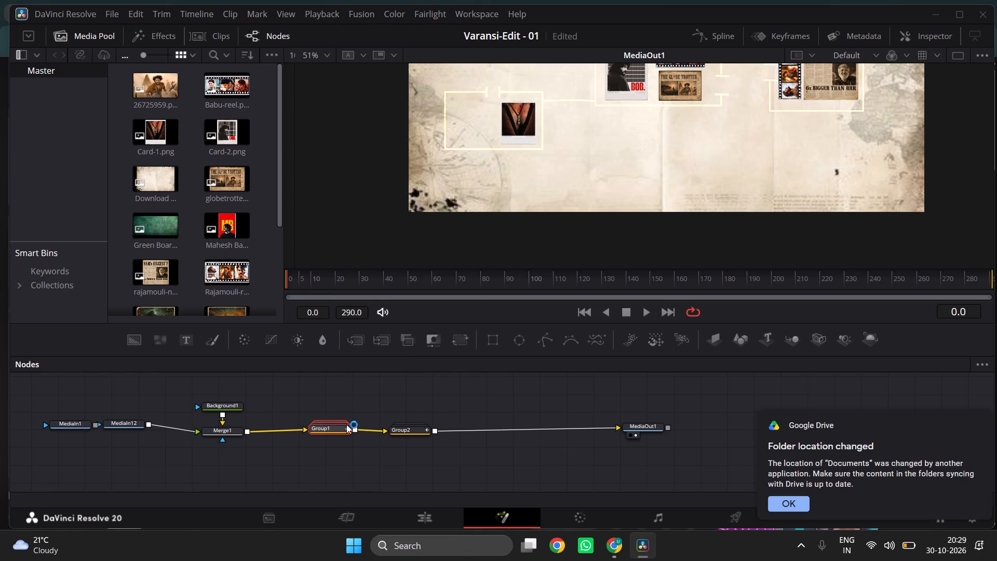
pyautogui.rightClick(322, 428)
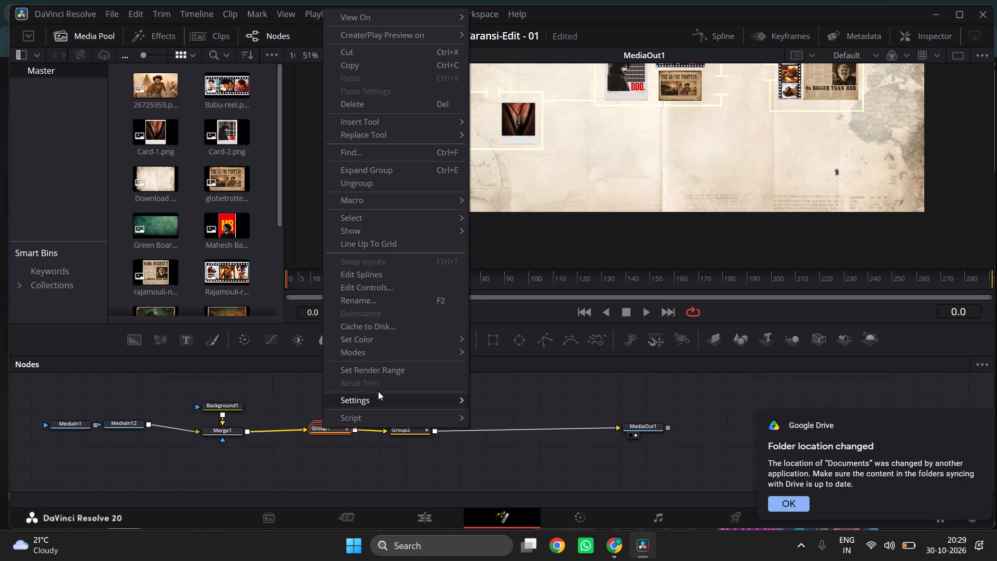
pyautogui.click(368, 304)
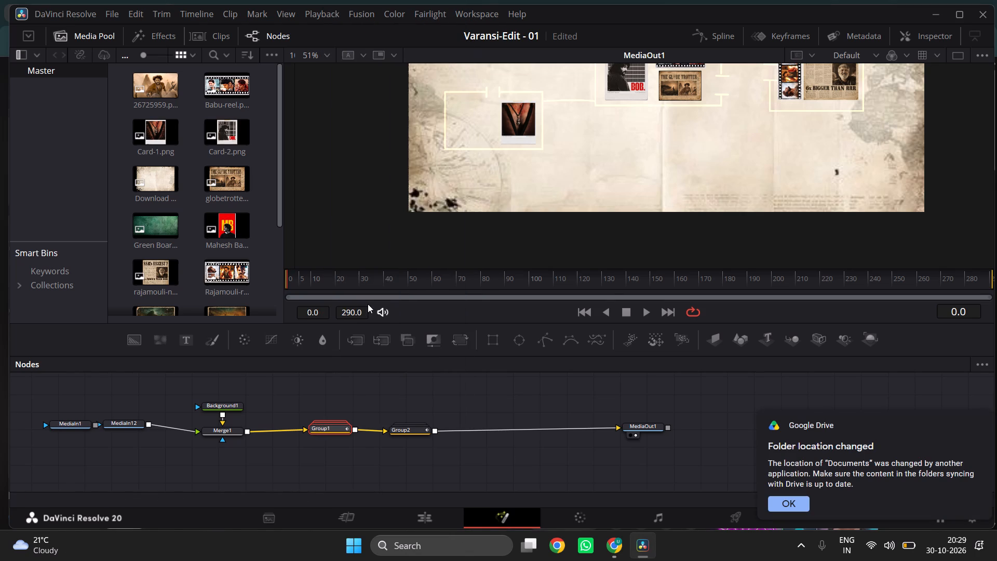
pyautogui.press('BackSpace')
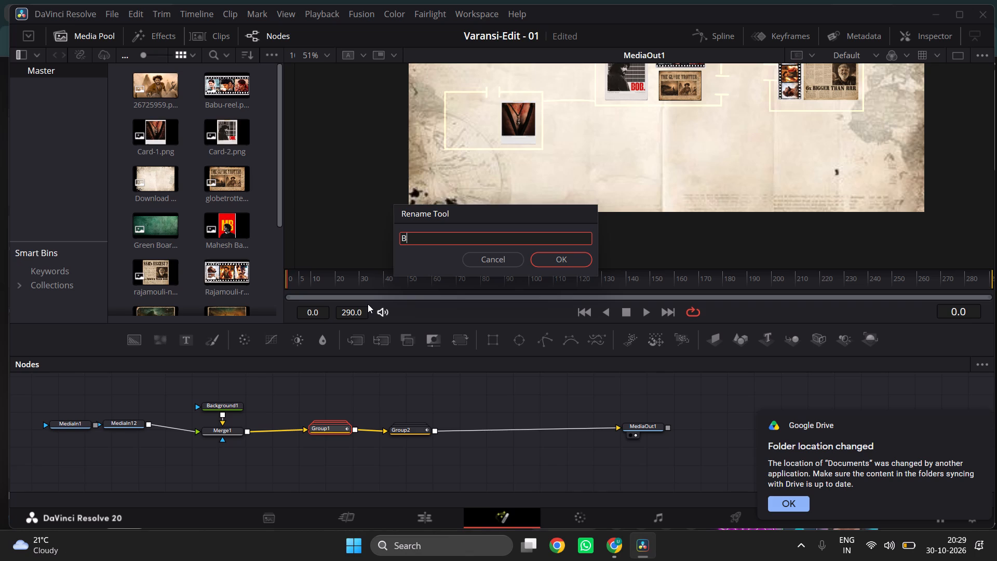
pyautogui.press('Return')
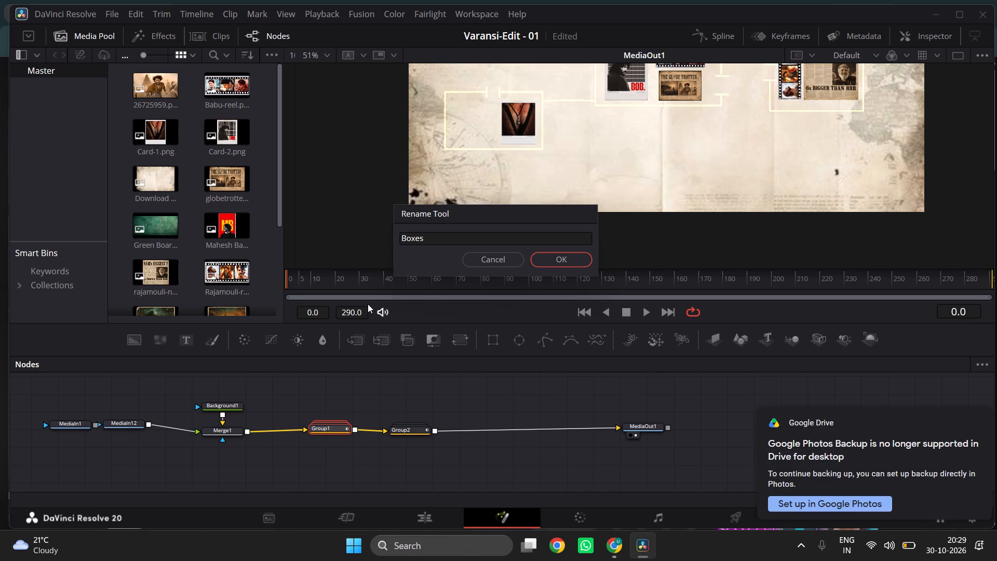
pyautogui.click(565, 257)
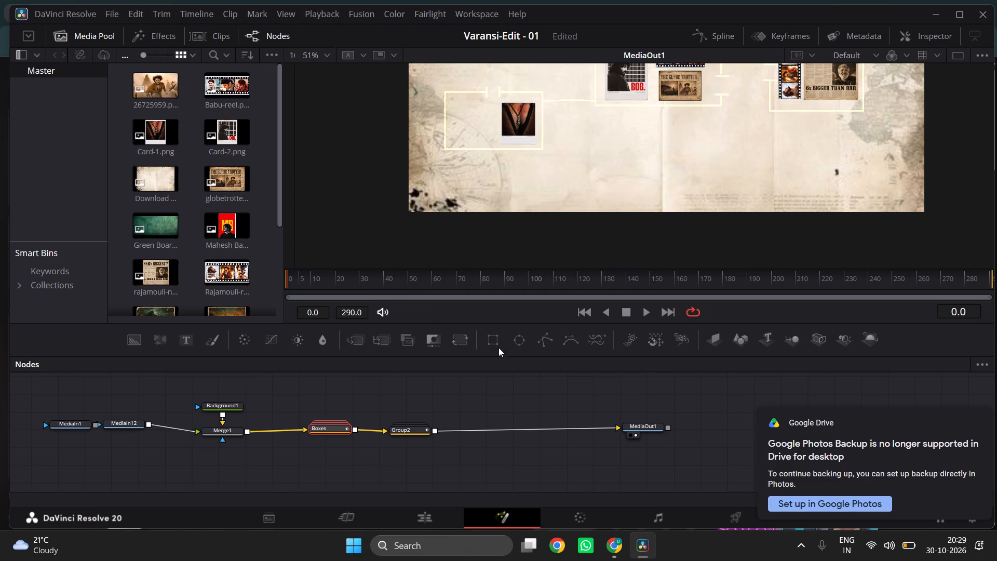
# Rename the Group2 node as Images.
pyautogui.moveTo(394, 431); pyautogui.dragTo(394, 416)
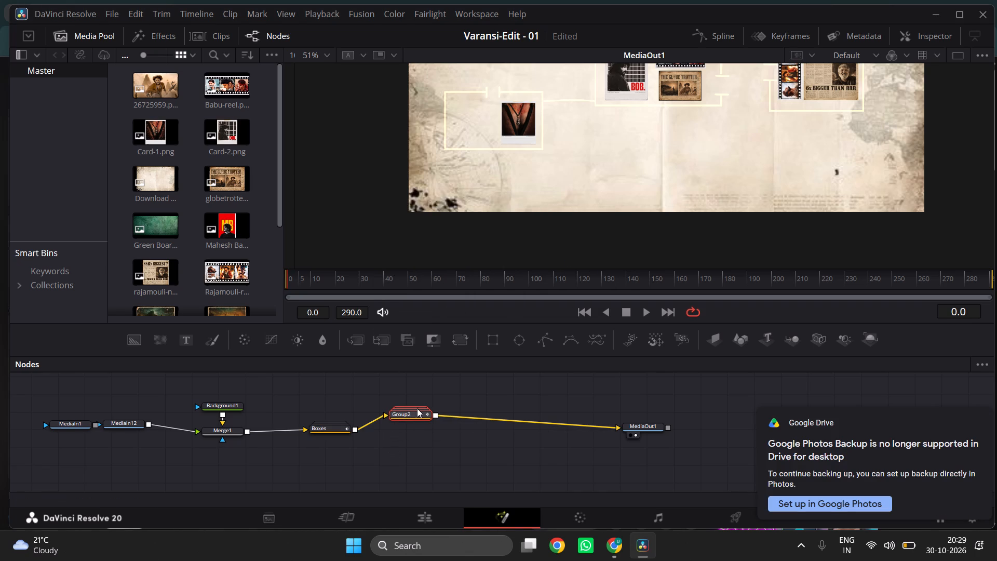
pyautogui.rightClick(418, 408)
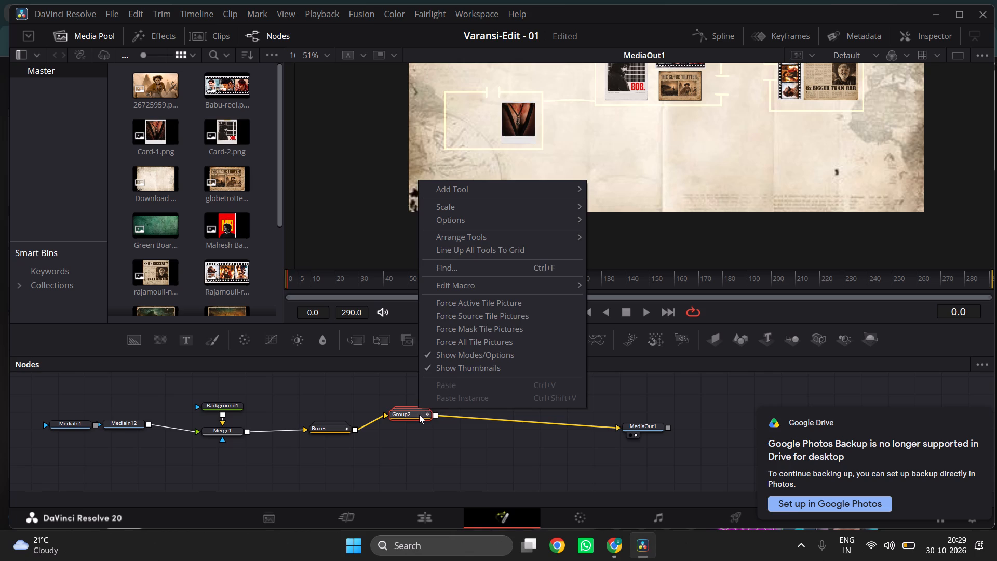
pyautogui.rightClick(419, 415)
pyautogui.click(463, 291)
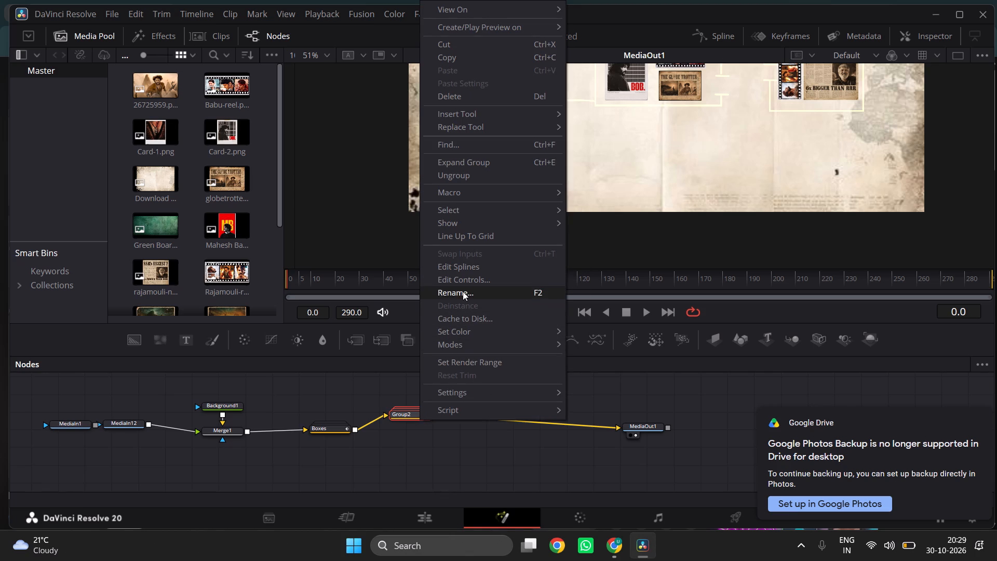
pyautogui.press('BackSpace')
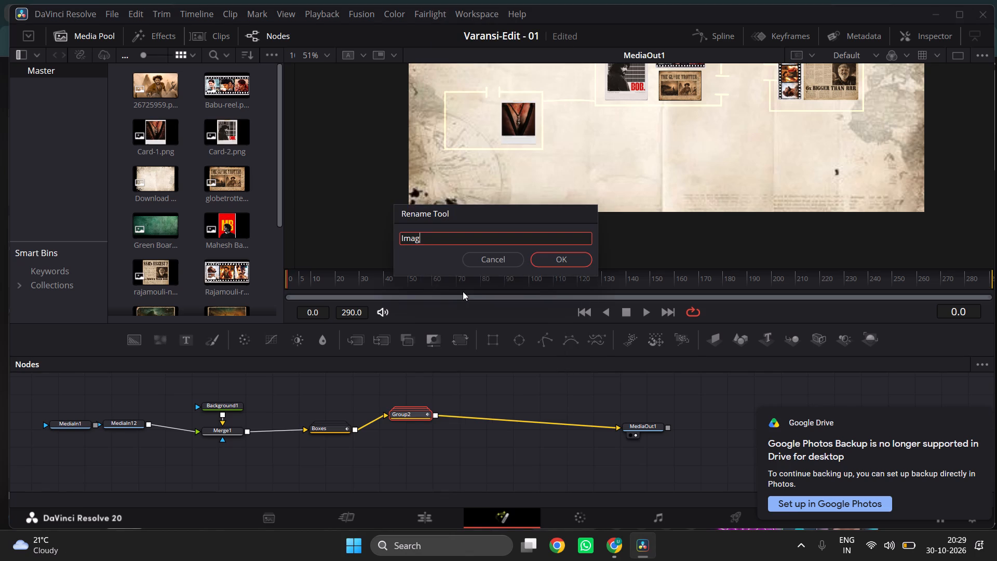
pyautogui.press('Return')
# Move the Images node down in the graph so it lines up between Boxes and MediaOut1.
pyautogui.moveTo(406, 409); pyautogui.dragTo(410, 424)
pyautogui.moveTo(407, 416); pyautogui.dragTo(408, 423)
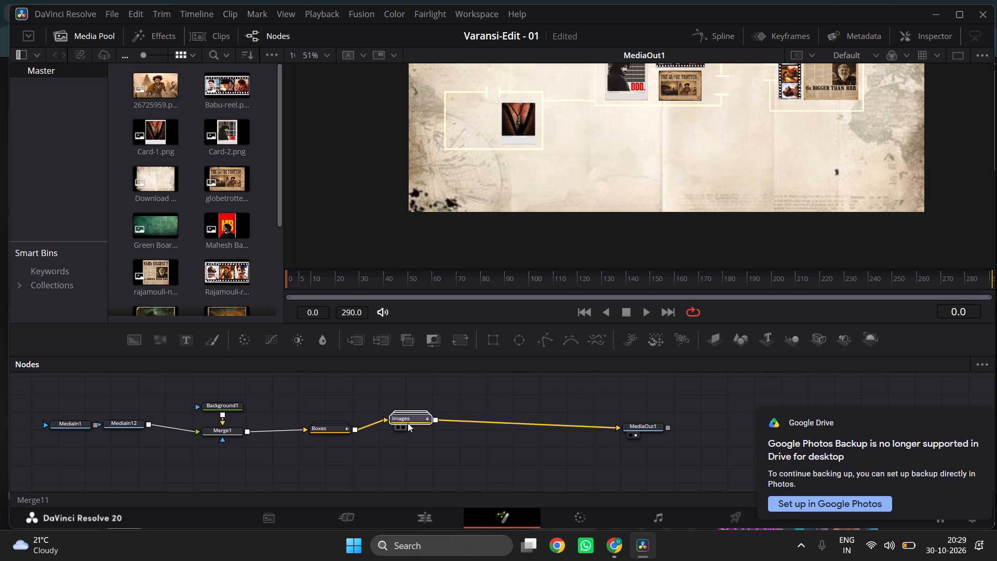
pyautogui.moveTo(408, 423); pyautogui.dragTo(409, 428)
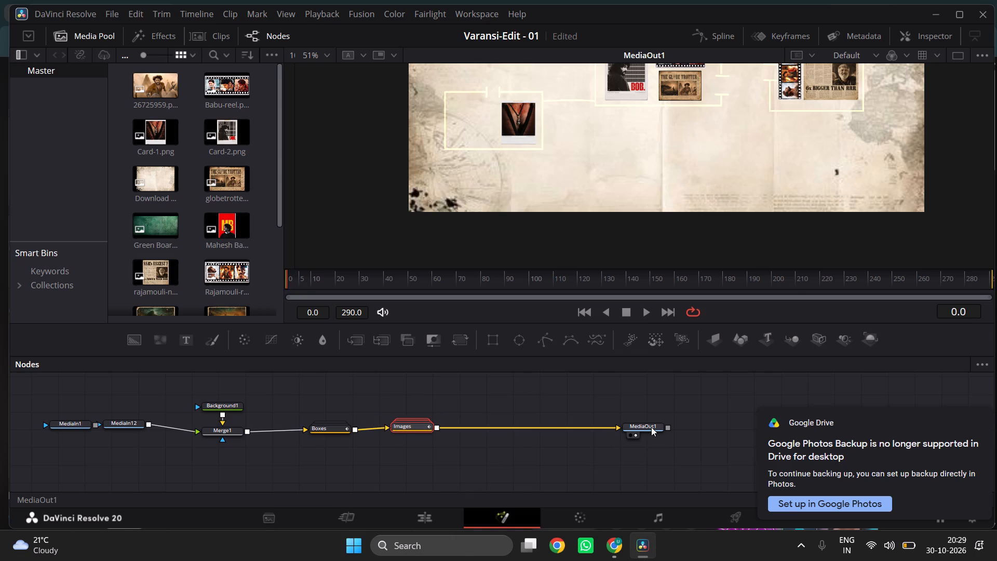
# Move MediaOut1 farther away from the Images node to free up space in the graph, and dismiss the Google Drive notification.
pyautogui.moveTo(651, 427); pyautogui.dragTo(724, 427)
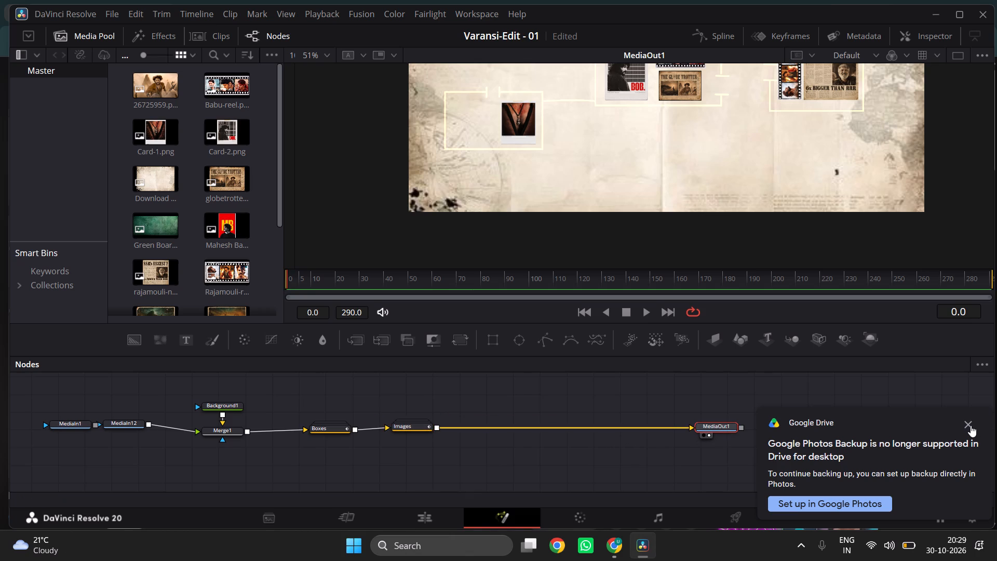
pyautogui.click(971, 425)
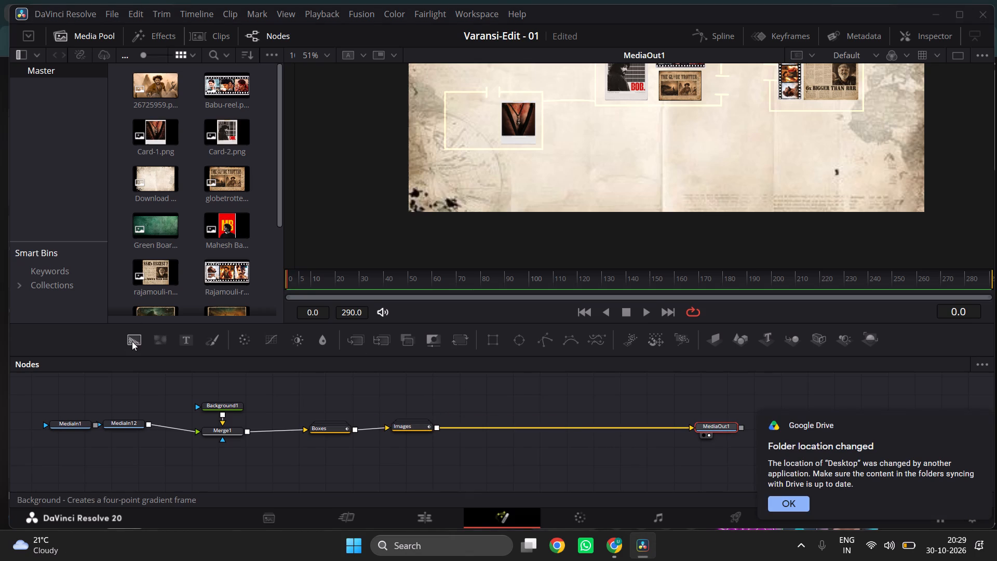
# Add a Background node to the node graph and dismiss the remaining Google Drive notification.
pyautogui.click(132, 341)
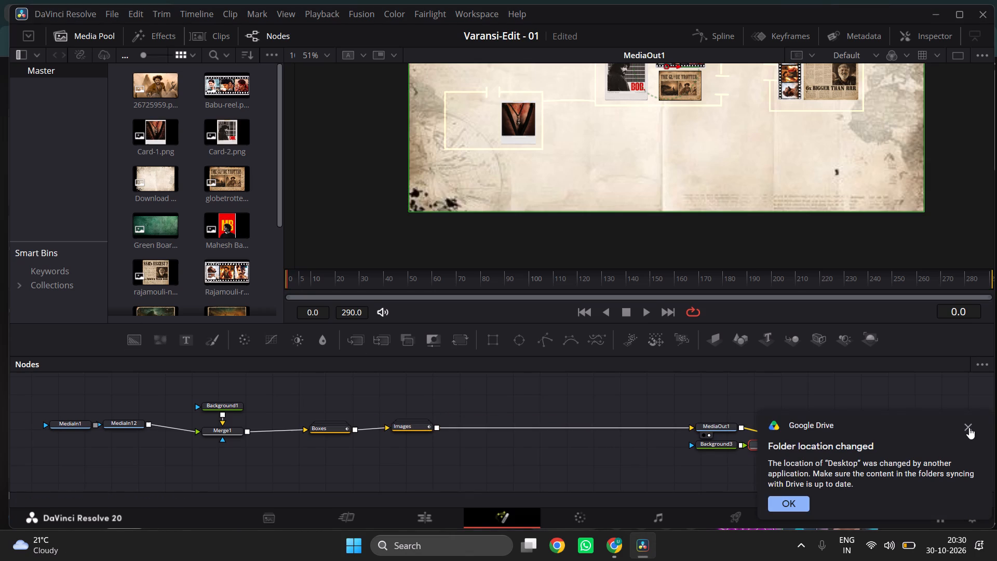
pyautogui.click(969, 428)
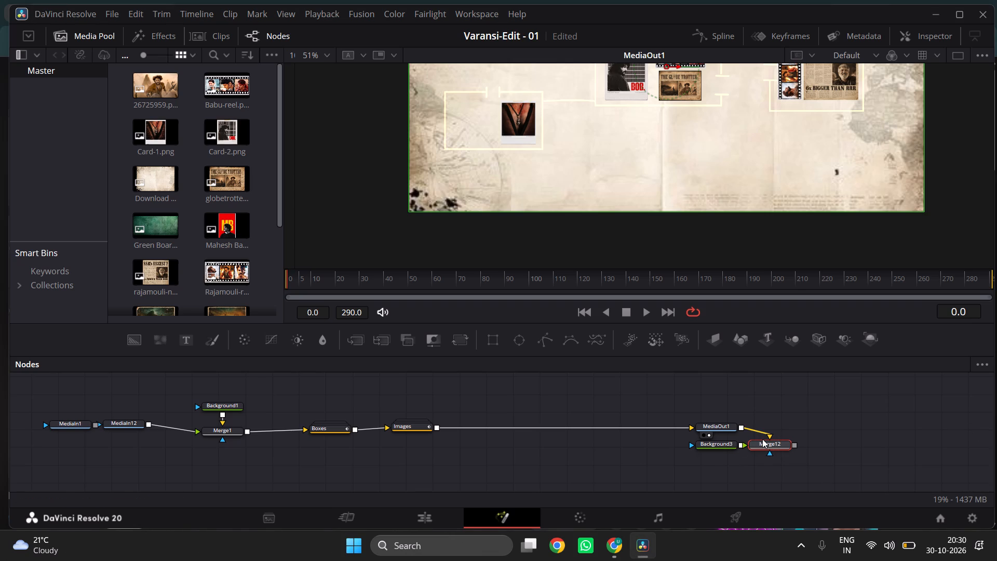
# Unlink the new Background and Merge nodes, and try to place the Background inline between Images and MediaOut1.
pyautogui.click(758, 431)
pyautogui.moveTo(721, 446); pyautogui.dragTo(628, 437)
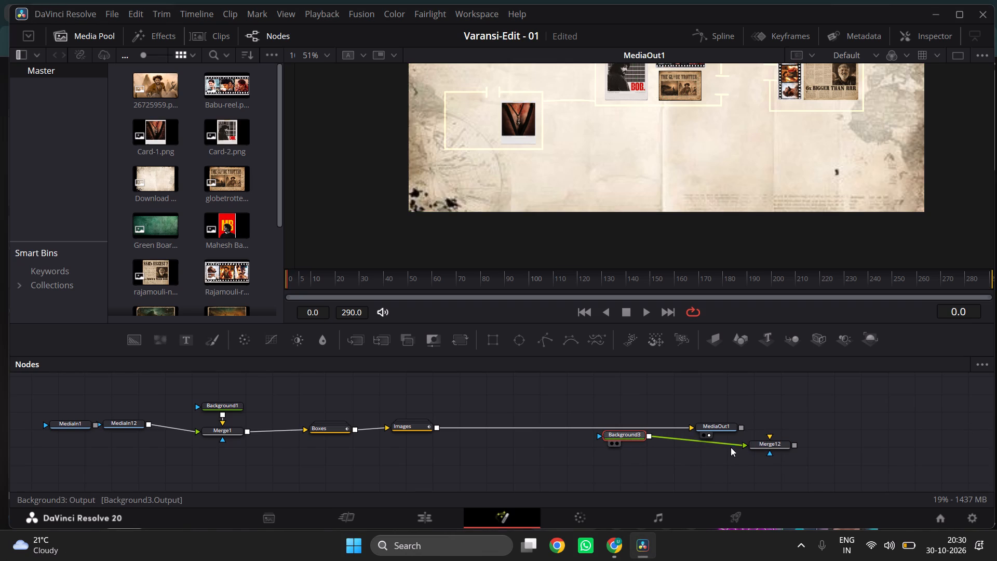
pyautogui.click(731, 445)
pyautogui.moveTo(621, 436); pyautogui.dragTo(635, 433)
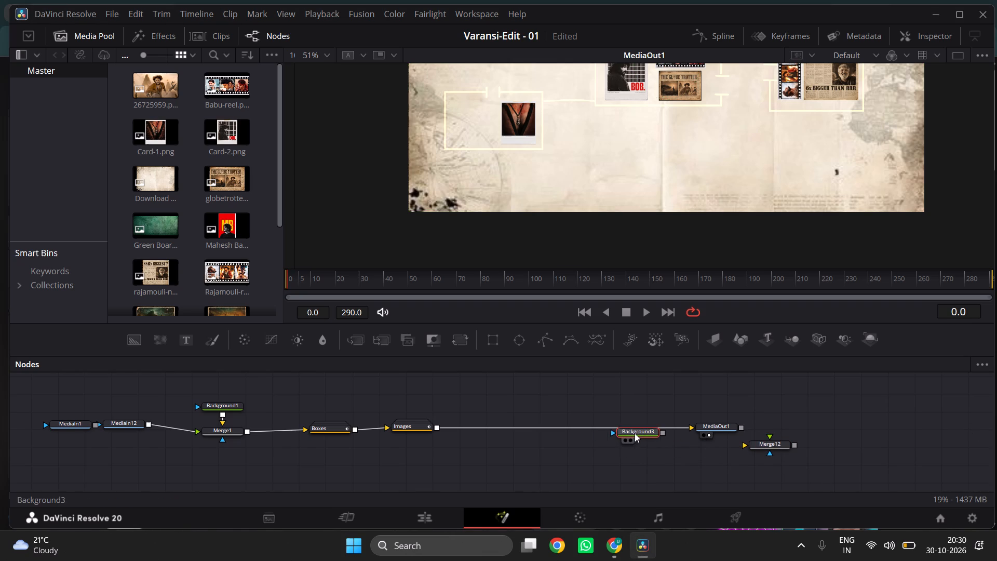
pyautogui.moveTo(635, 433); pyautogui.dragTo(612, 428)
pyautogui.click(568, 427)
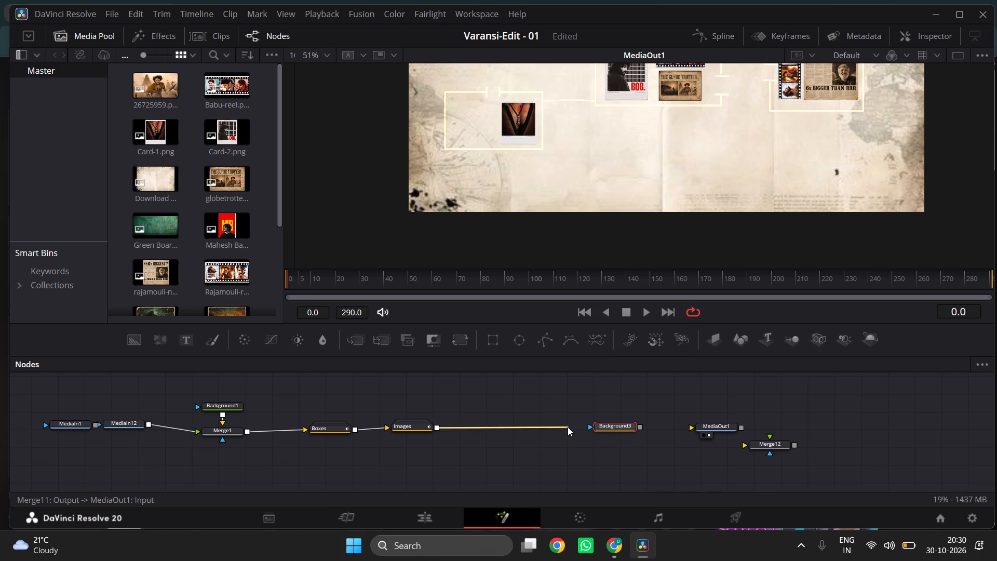
# Switch to the YouTube tutorial in Chrome to check how the new background is connected, pause it, and return to DaVinci Resolve.
pyautogui.hotkey('alt', 'Tab')
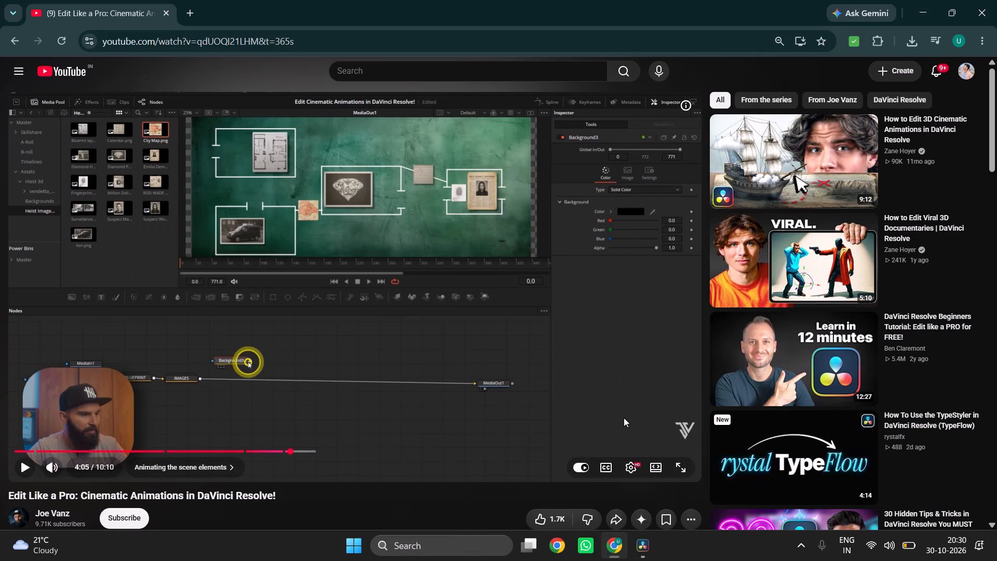
pyautogui.click(506, 393)
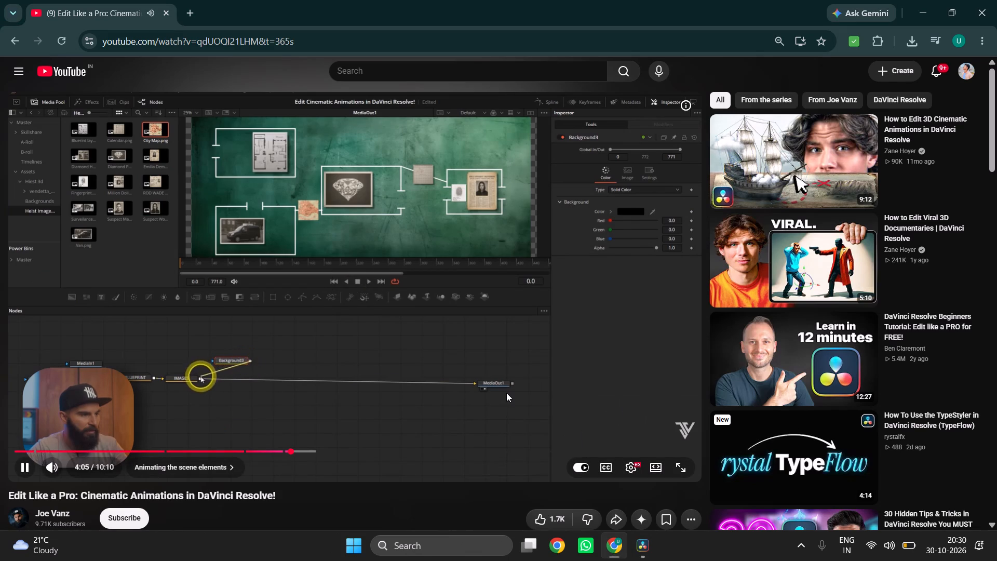
pyautogui.hotkey('alt', 'Tab')
pyautogui.hotkey('alt', 'Tab')
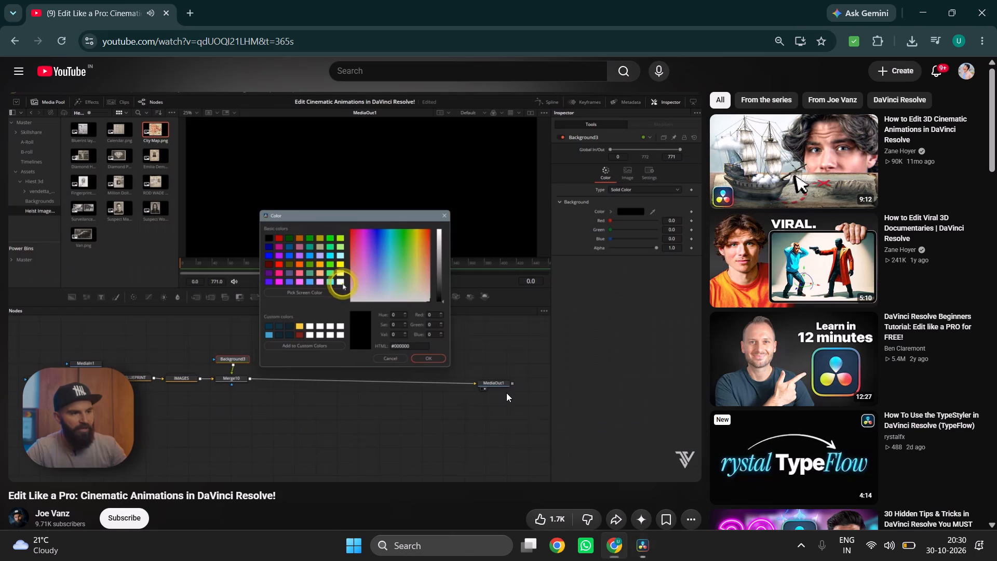
pyautogui.press('space')
pyautogui.hotkey('alt', 'Tab')
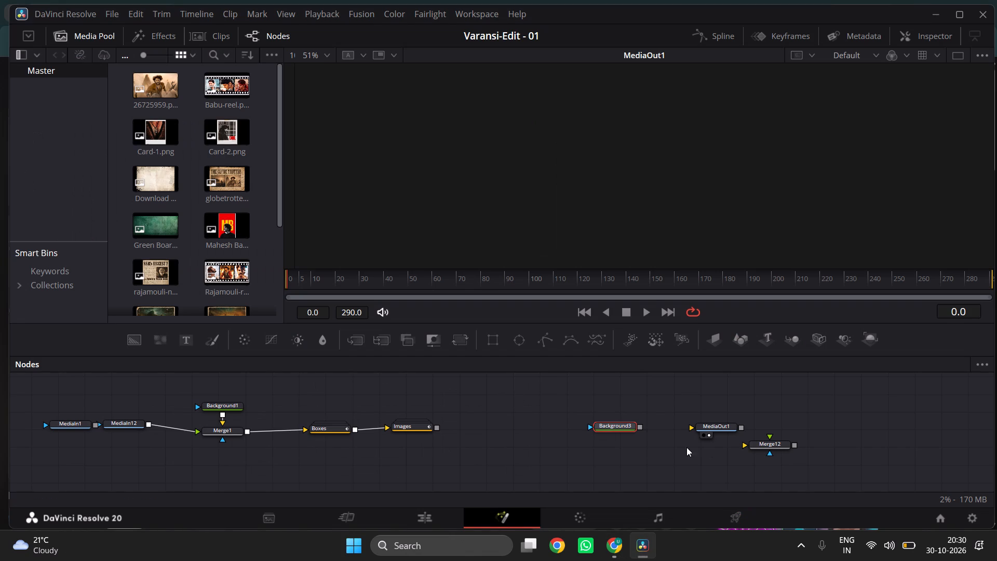
# Delete the unconnected Merge12 node near MediaOut1.
pyautogui.click(772, 448)
pyautogui.press('Delete')
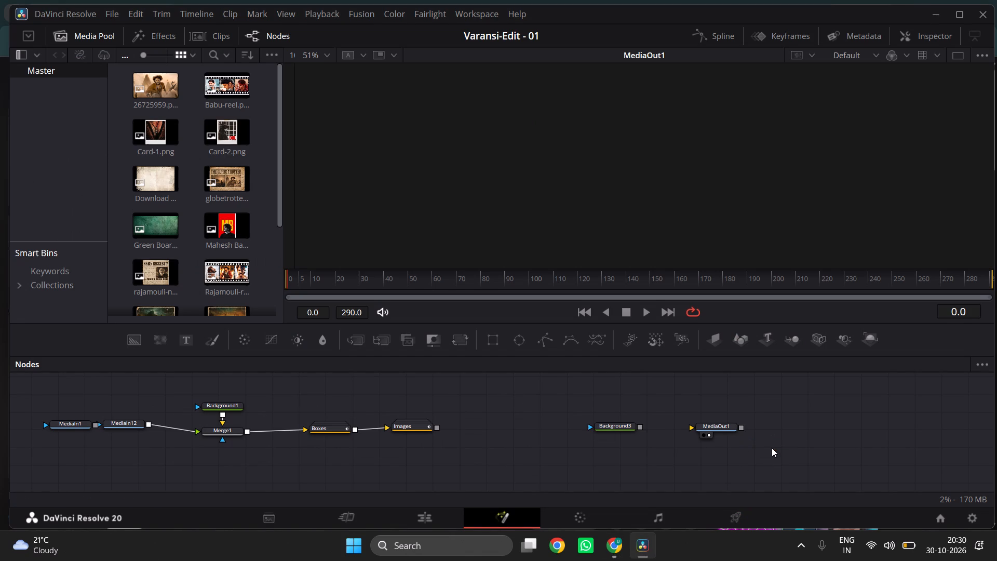
# Reconnect Images to MediaOut1 and merge Background3 over the Images output, with Background3 placed above the connection line.
pyautogui.moveTo(625, 424); pyautogui.dragTo(600, 393)
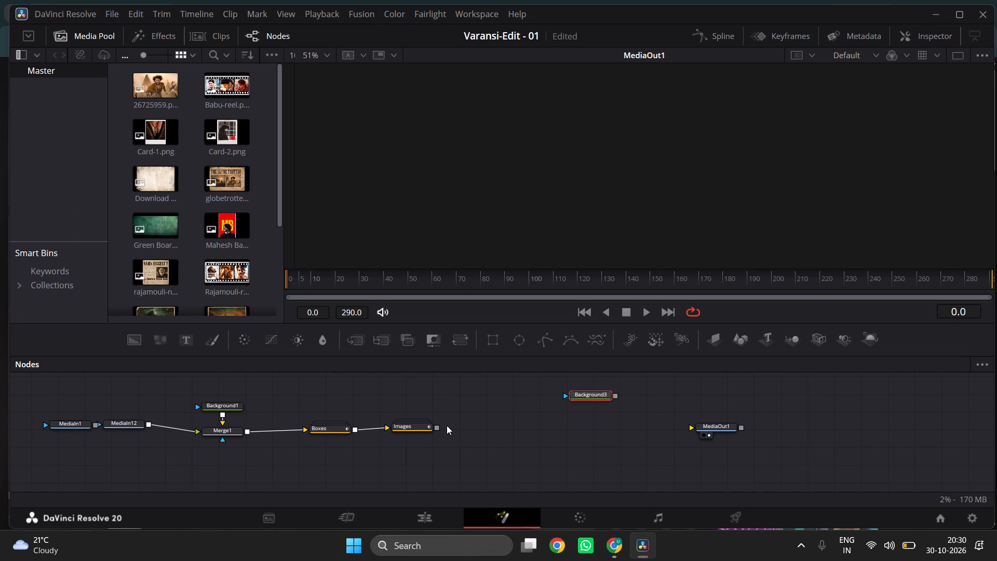
pyautogui.moveTo(435, 426); pyautogui.dragTo(690, 428)
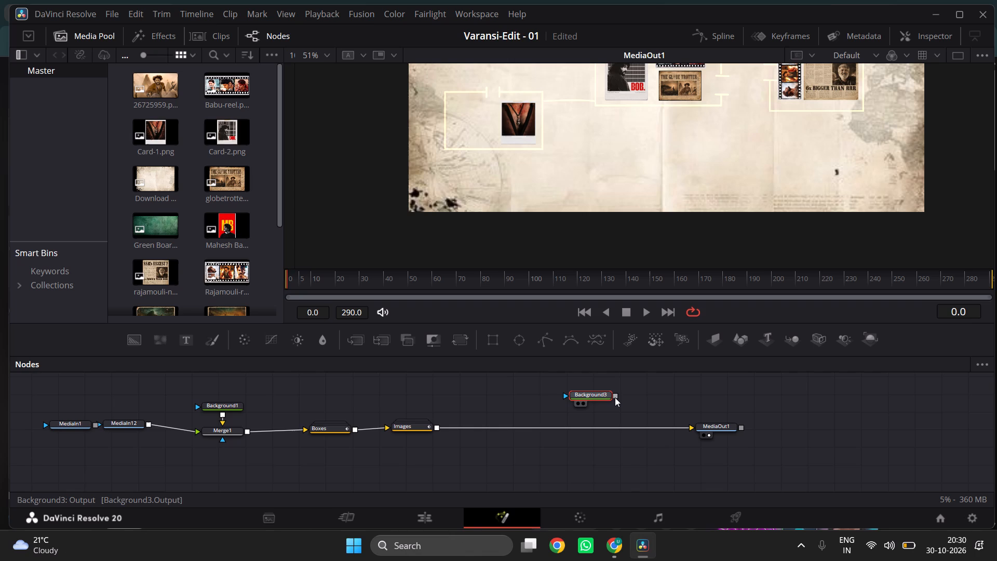
pyautogui.moveTo(615, 395); pyautogui.dragTo(437, 429)
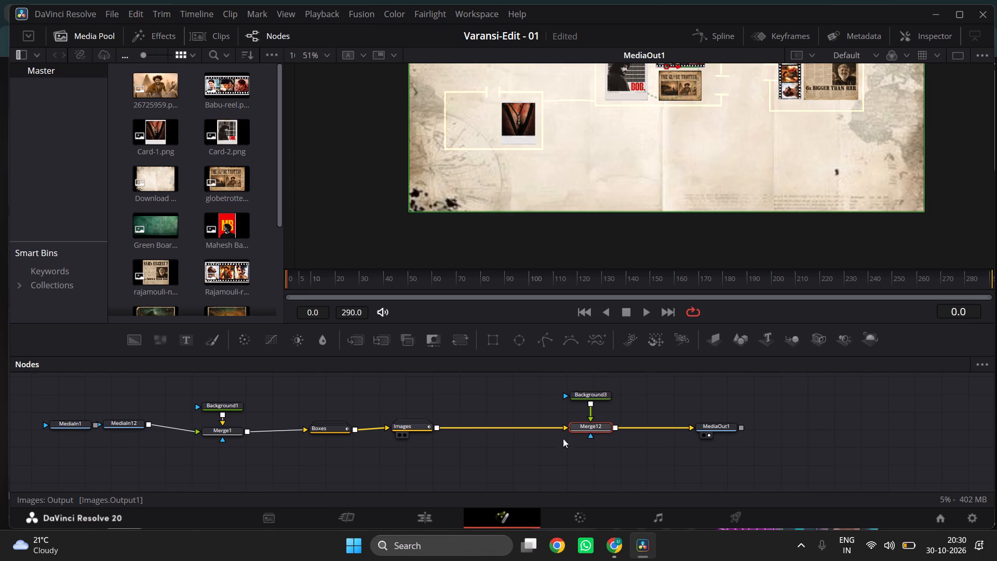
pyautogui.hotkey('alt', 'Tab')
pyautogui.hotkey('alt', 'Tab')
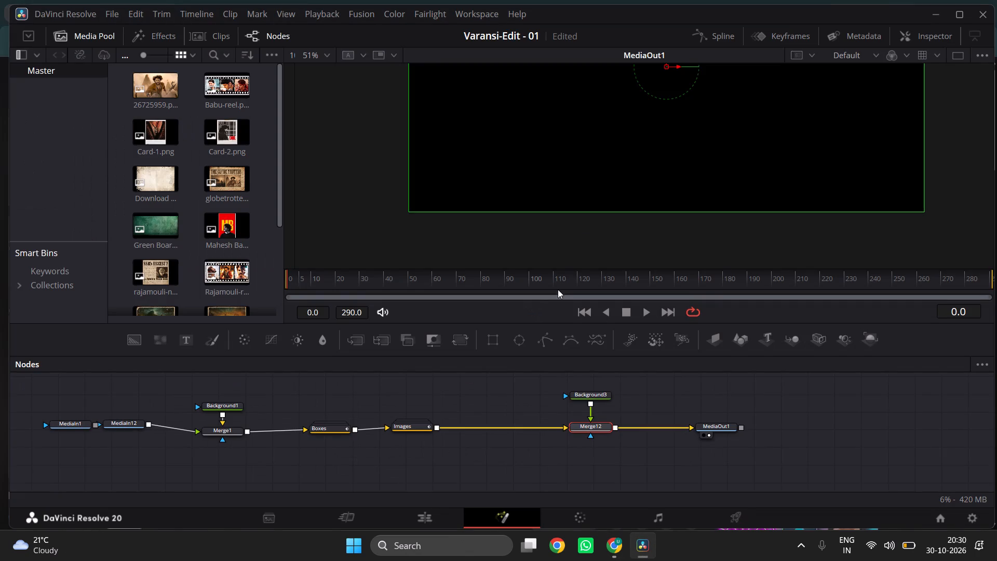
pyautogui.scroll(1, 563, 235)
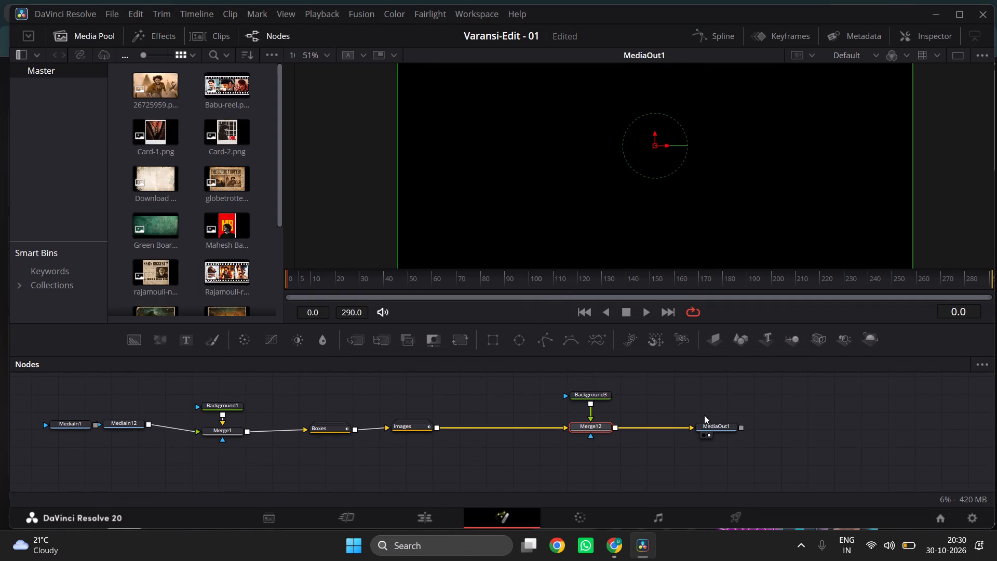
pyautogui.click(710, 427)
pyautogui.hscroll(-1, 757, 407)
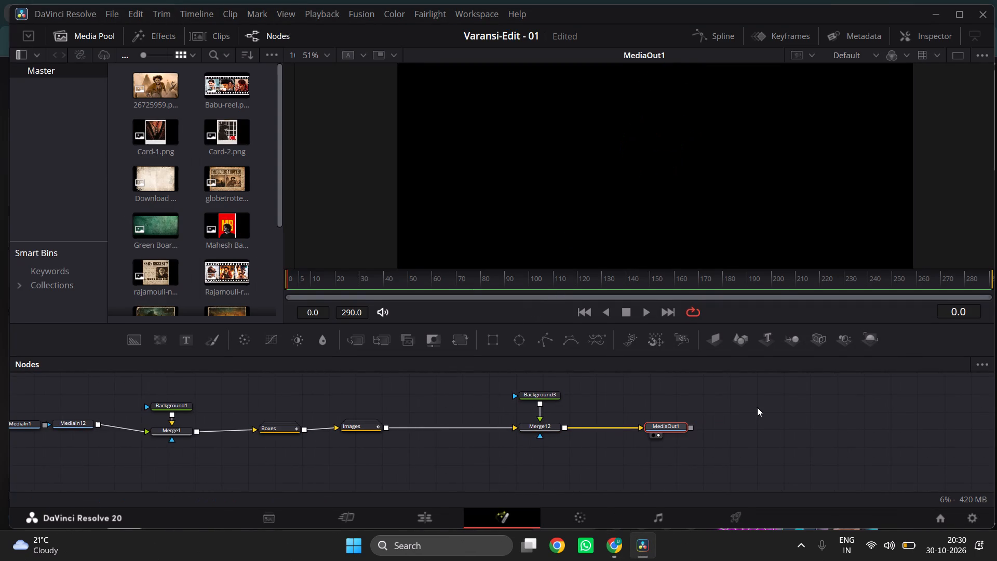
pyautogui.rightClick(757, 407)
# Switch to the YouTube tutorial in Chrome, watch how the background's colour and polygon mask are set up, and return to DaVinci Resolve.
pyautogui.hotkey('alt', 'Tab')
pyautogui.click(481, 266)
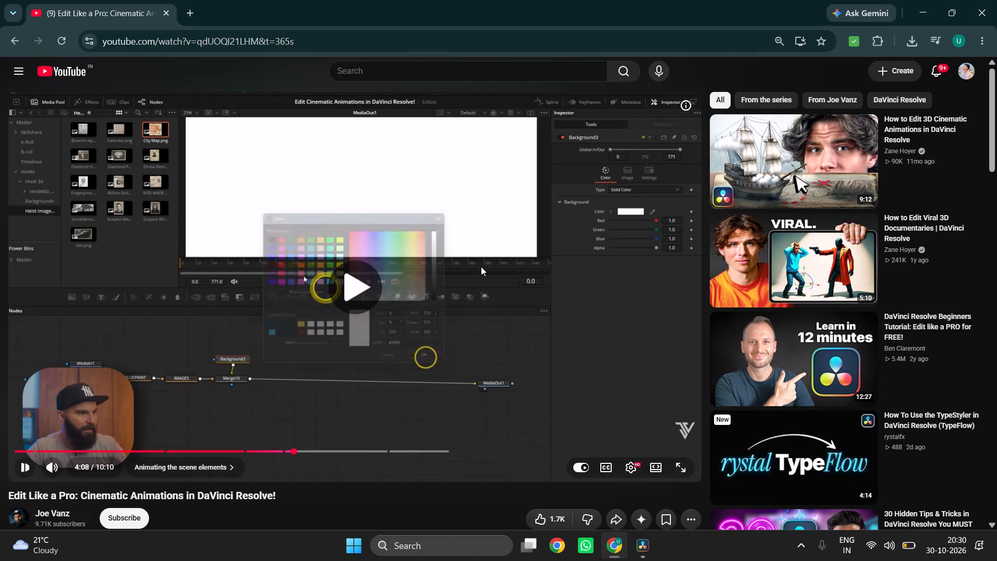
pyautogui.press('Left')
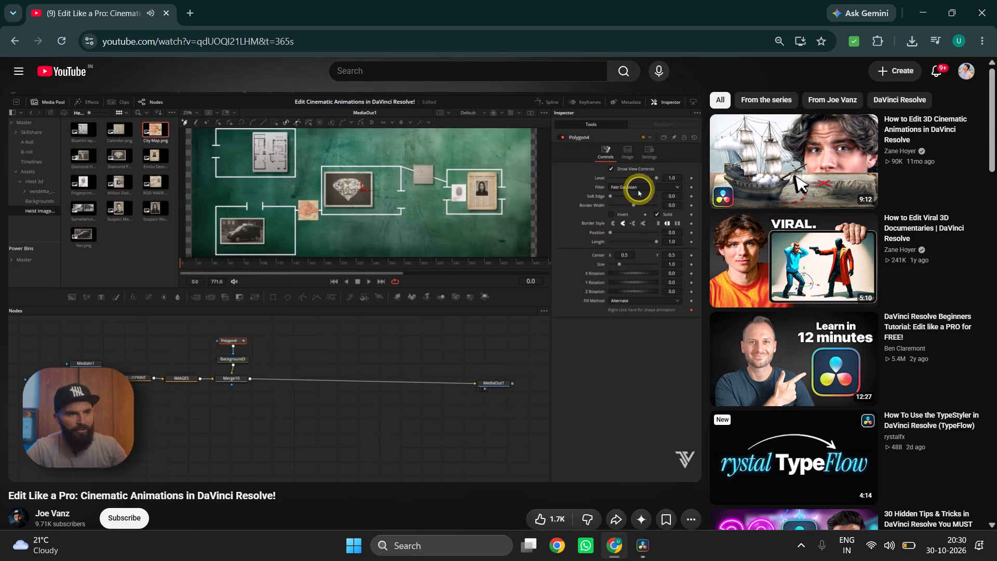
pyautogui.press('space')
pyautogui.hotkey('alt', 'Tab')
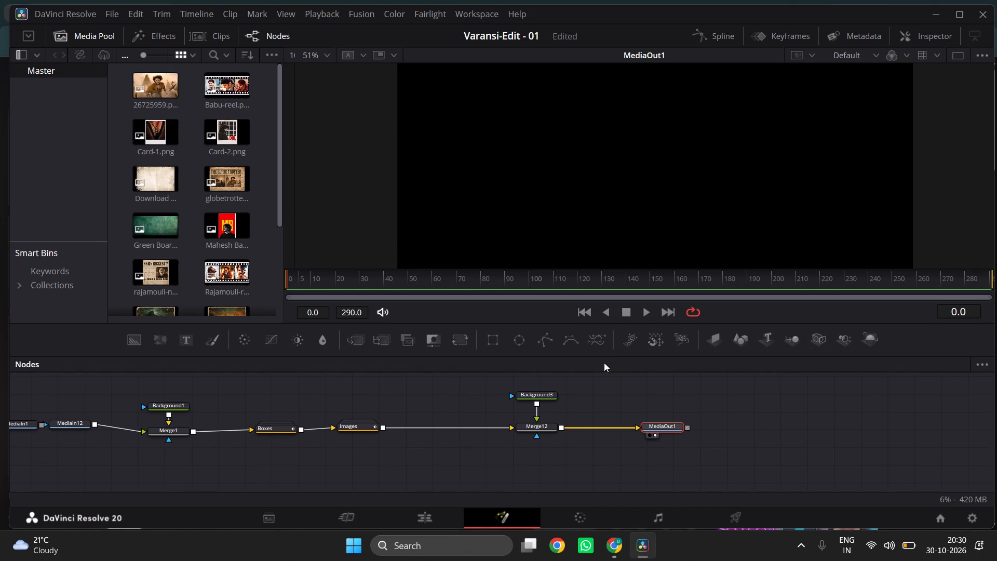
# Set Background3's solid color to white, with Red, Green and Blue at 1.0.
pyautogui.click(528, 398)
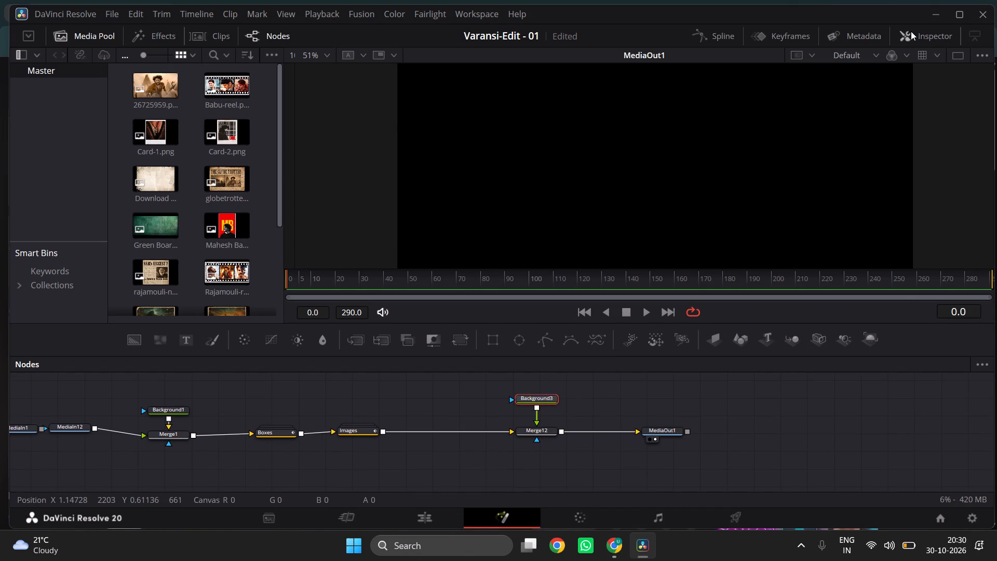
pyautogui.click(911, 31)
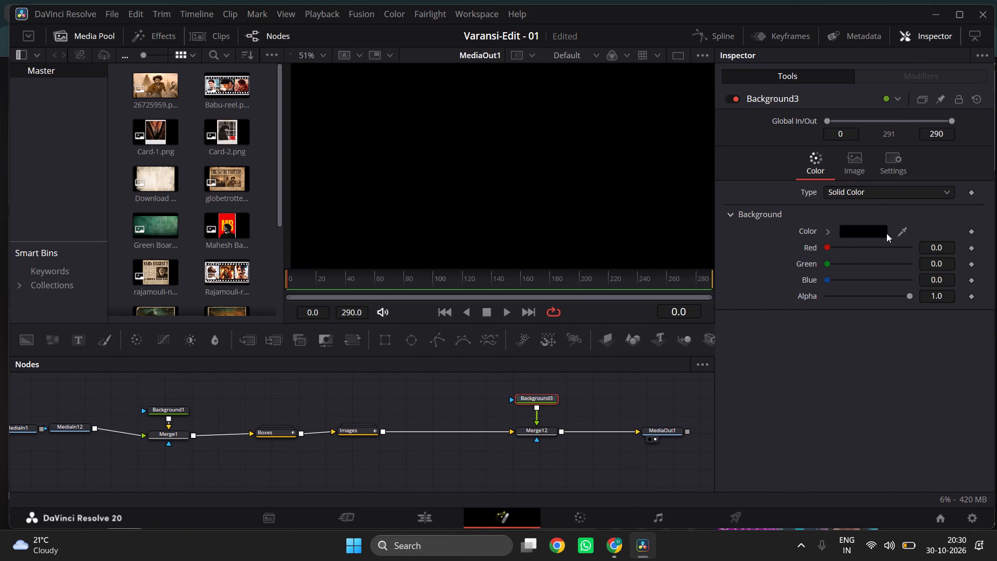
pyautogui.click(906, 235)
pyautogui.click(900, 229)
pyautogui.click(827, 232)
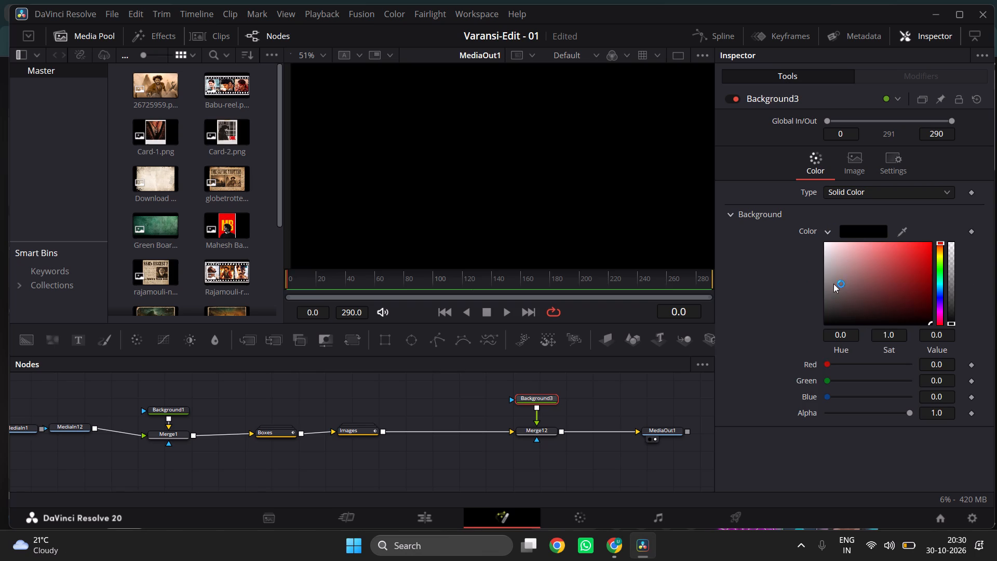
pyautogui.moveTo(832, 267); pyautogui.dragTo(829, 246)
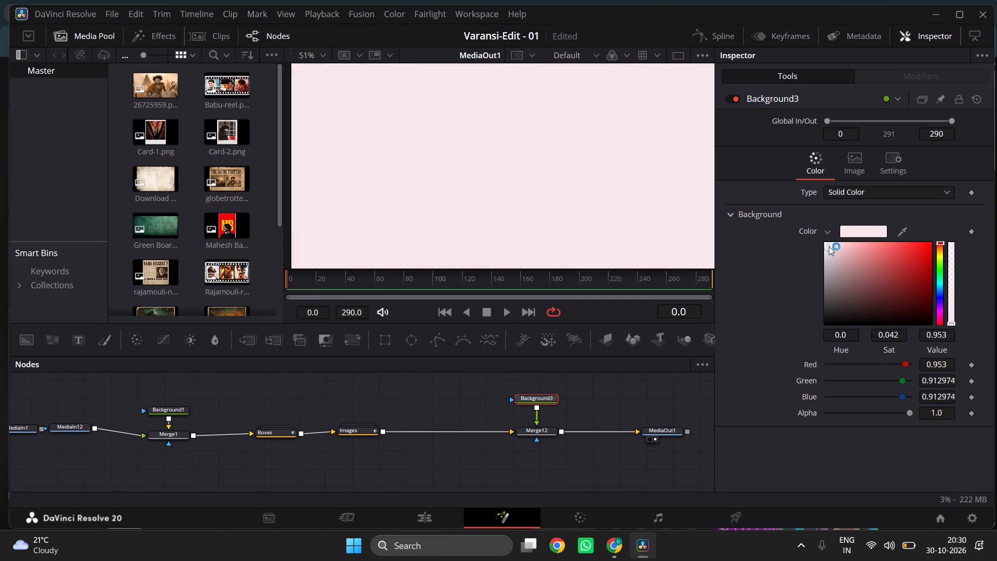
pyautogui.moveTo(829, 246); pyautogui.dragTo(822, 241)
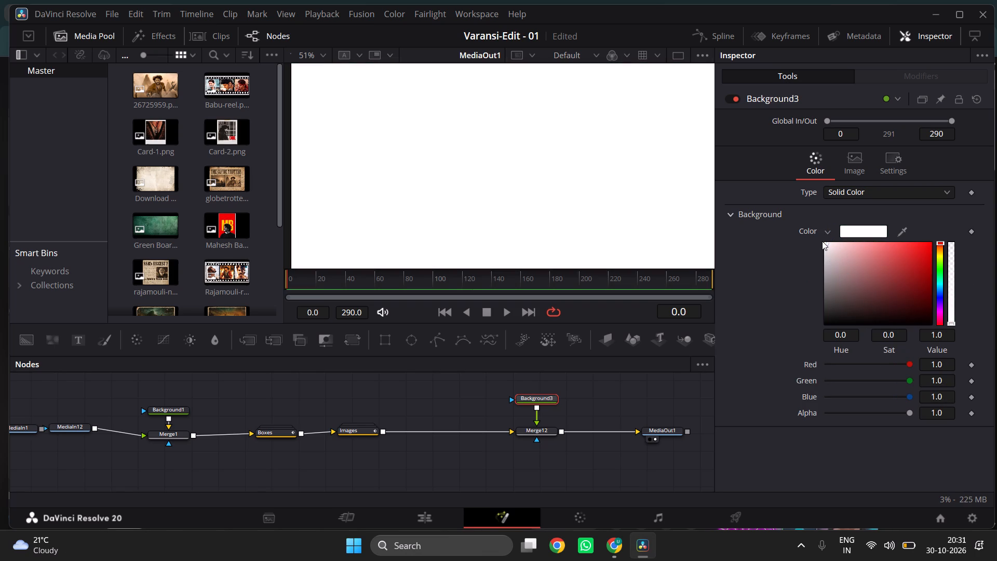
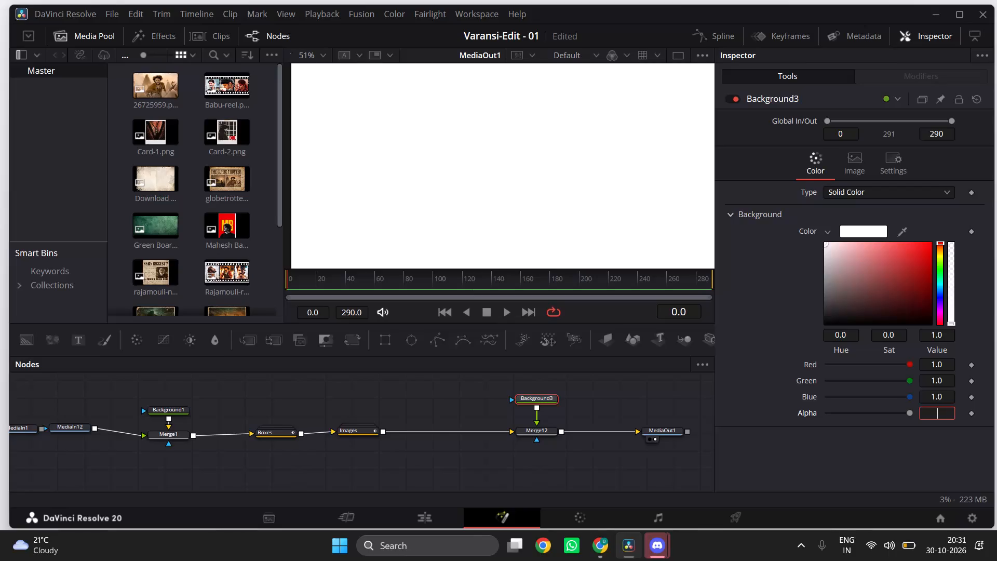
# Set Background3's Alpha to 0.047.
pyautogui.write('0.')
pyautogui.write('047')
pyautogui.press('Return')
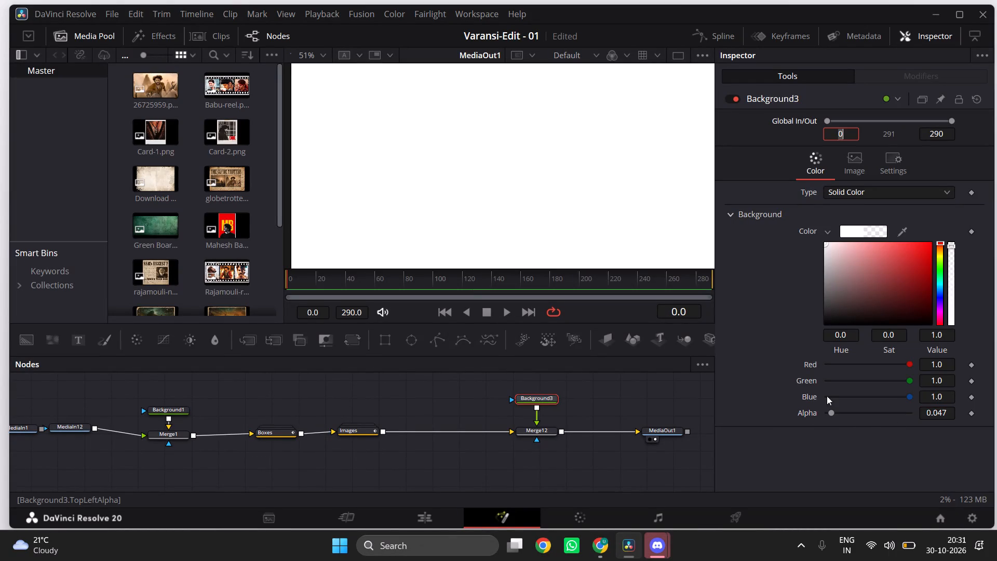
# Examine the background nodes' colour settings inside the Boxes group, copy Background2_2's Green value, and collapse the group again.
pyautogui.doubleClick(281, 435)
pyautogui.scroll(-1, 323, 468)
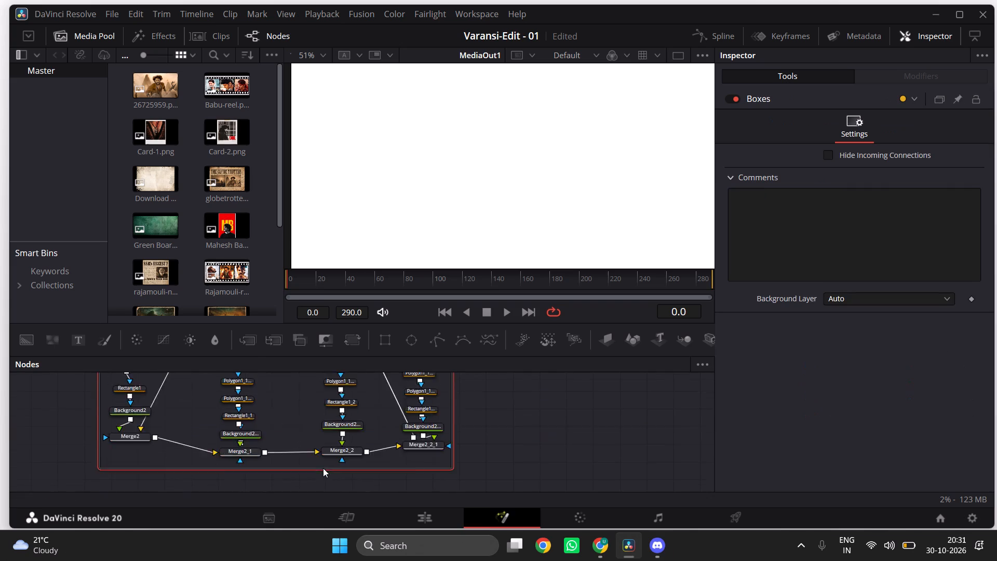
pyautogui.scroll(-1, 323, 468)
pyautogui.click(347, 383)
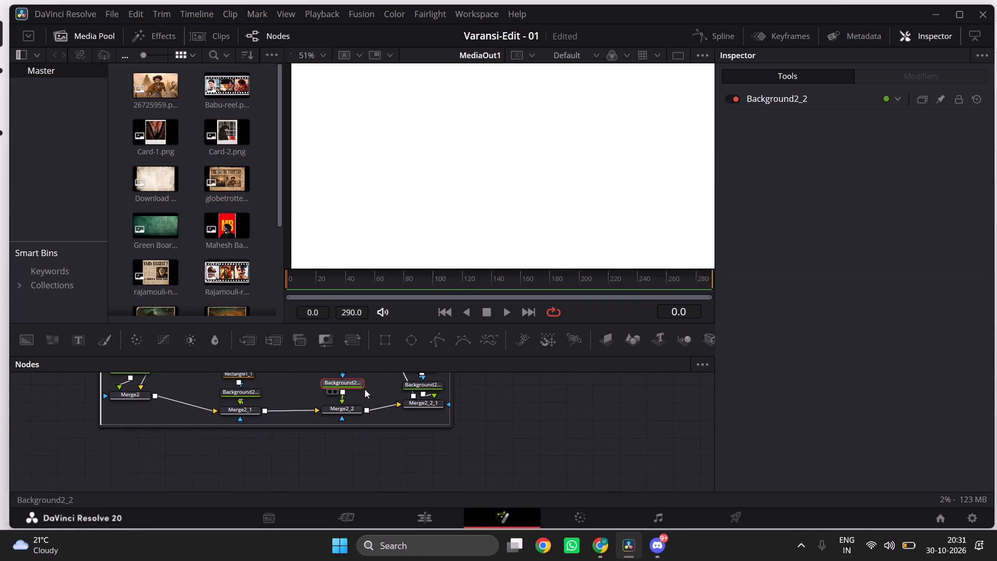
pyautogui.click(244, 388)
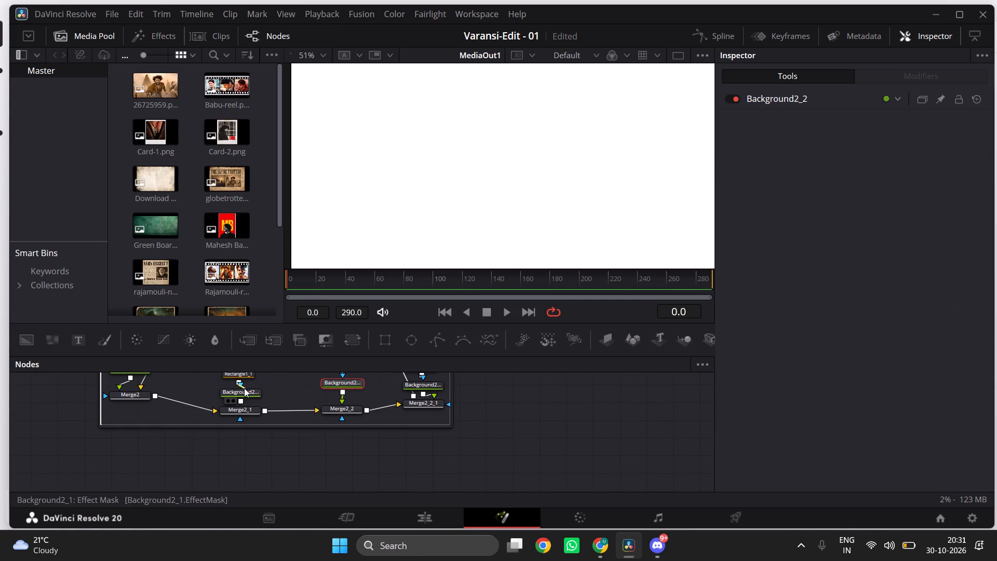
pyautogui.click(251, 392)
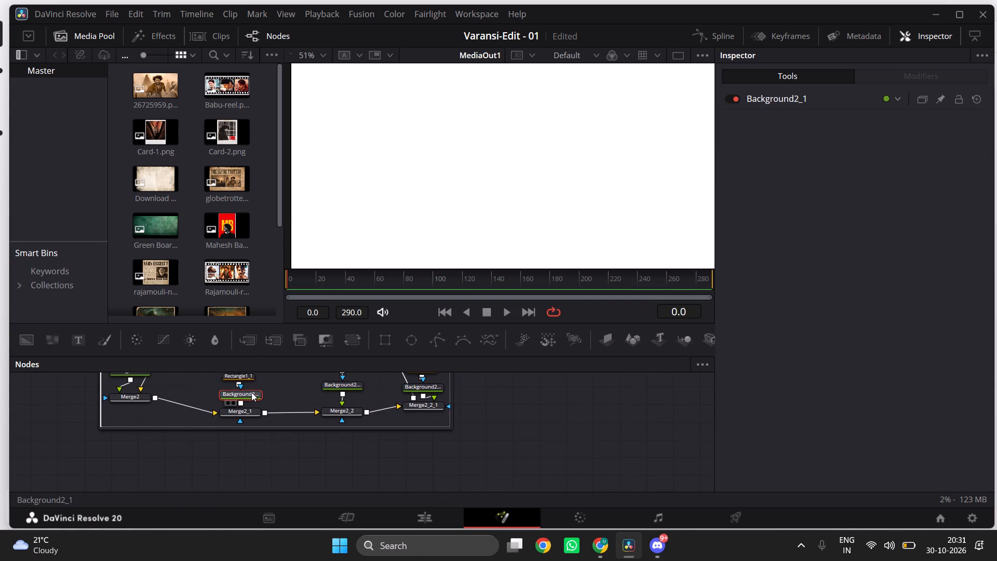
pyautogui.scroll(1, 251, 392)
pyautogui.click(132, 427)
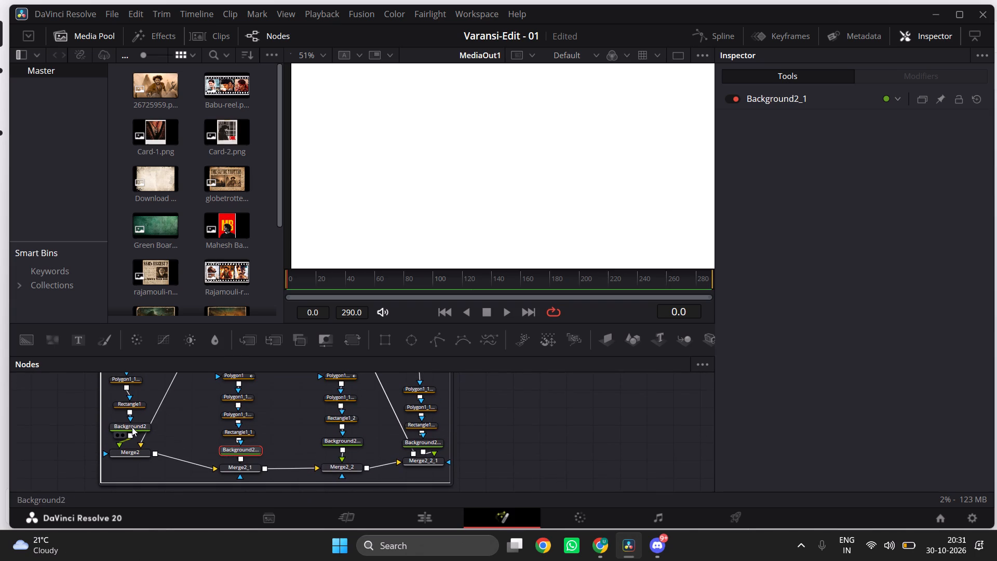
pyautogui.click(416, 444)
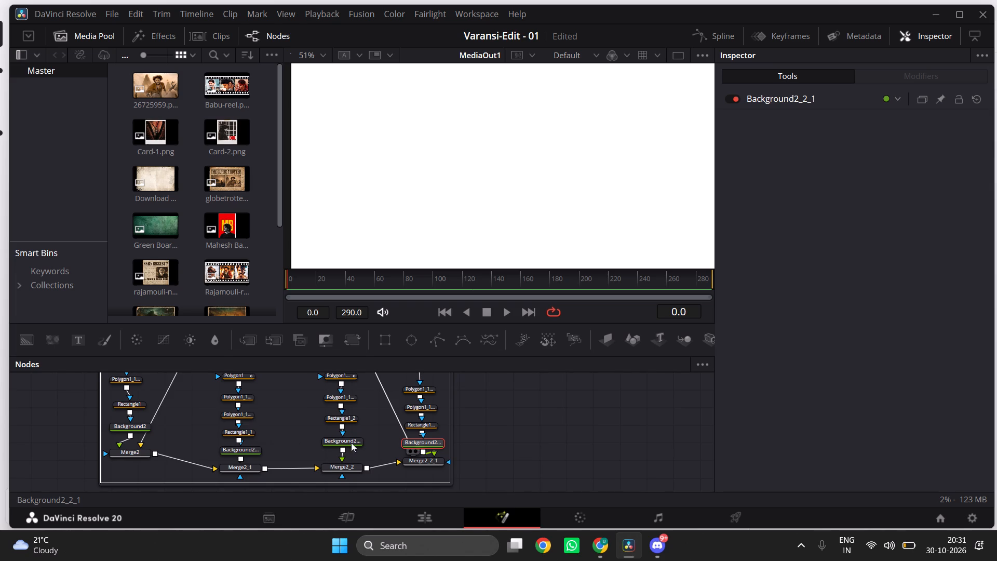
pyautogui.click(332, 437)
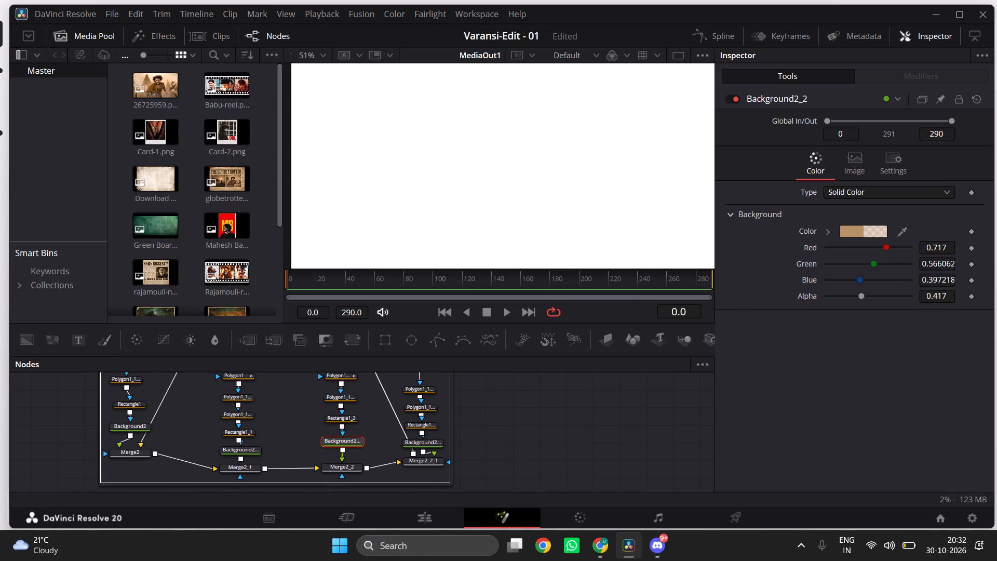
pyautogui.click(950, 263)
pyautogui.hotkey('ctrl', 'a')
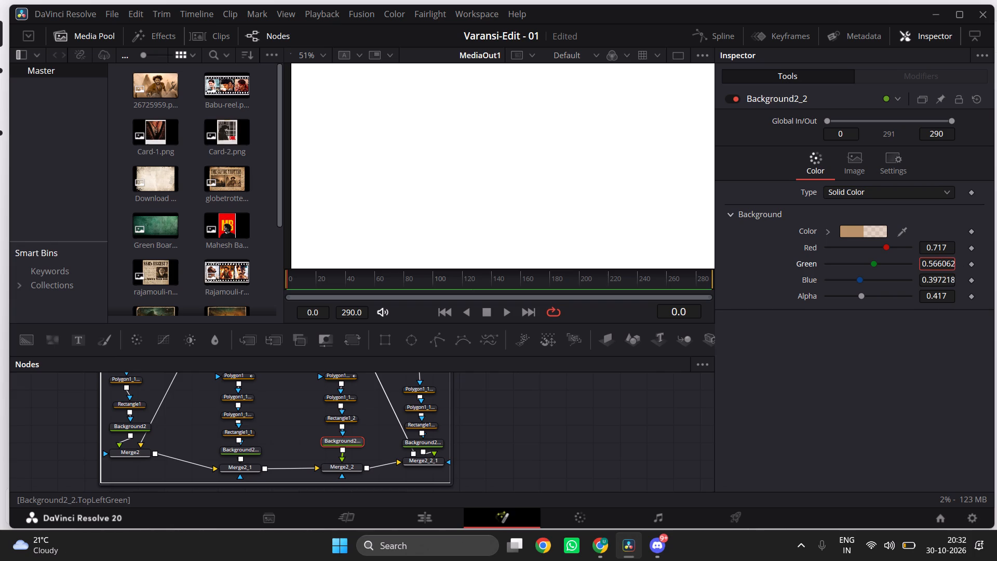
pyautogui.hotkey('ctrl', 'c')
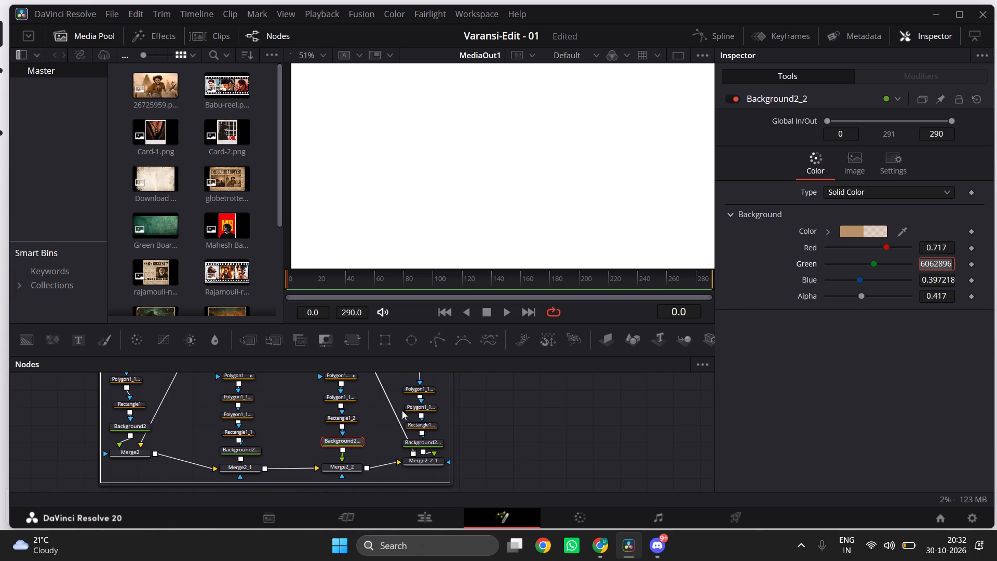
pyautogui.scroll(1, 469, 458)
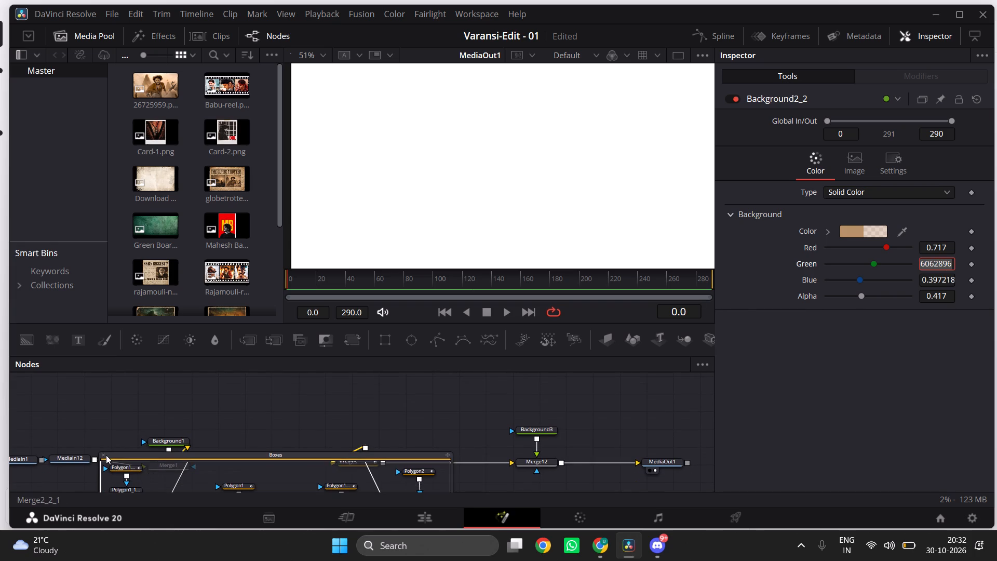
pyautogui.click(104, 455)
pyautogui.hscroll(-1, 378, 458)
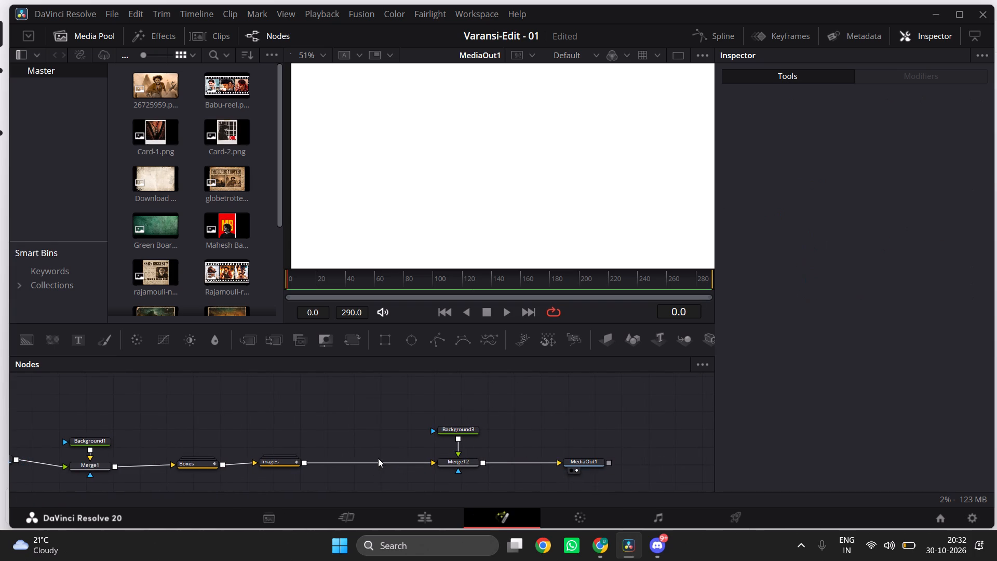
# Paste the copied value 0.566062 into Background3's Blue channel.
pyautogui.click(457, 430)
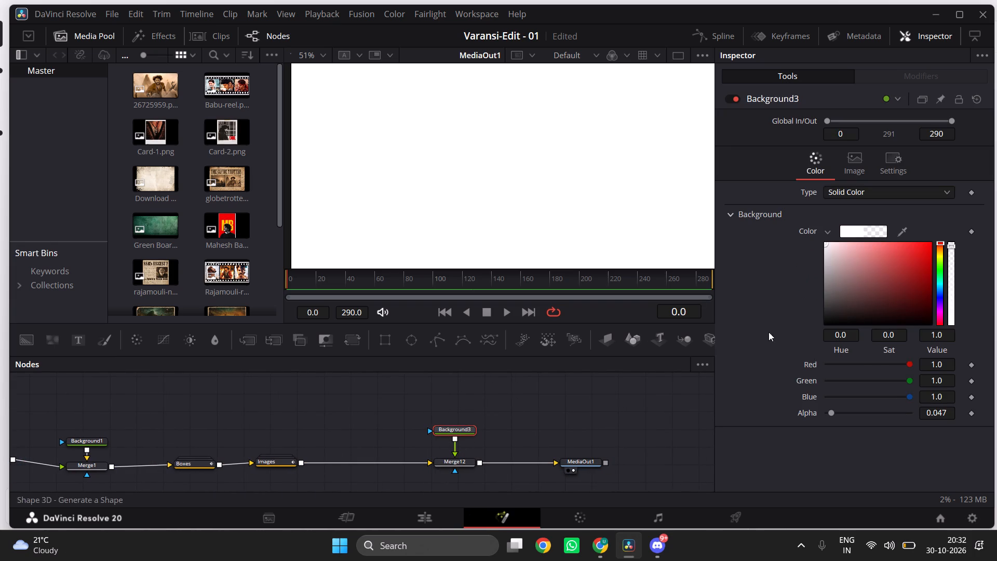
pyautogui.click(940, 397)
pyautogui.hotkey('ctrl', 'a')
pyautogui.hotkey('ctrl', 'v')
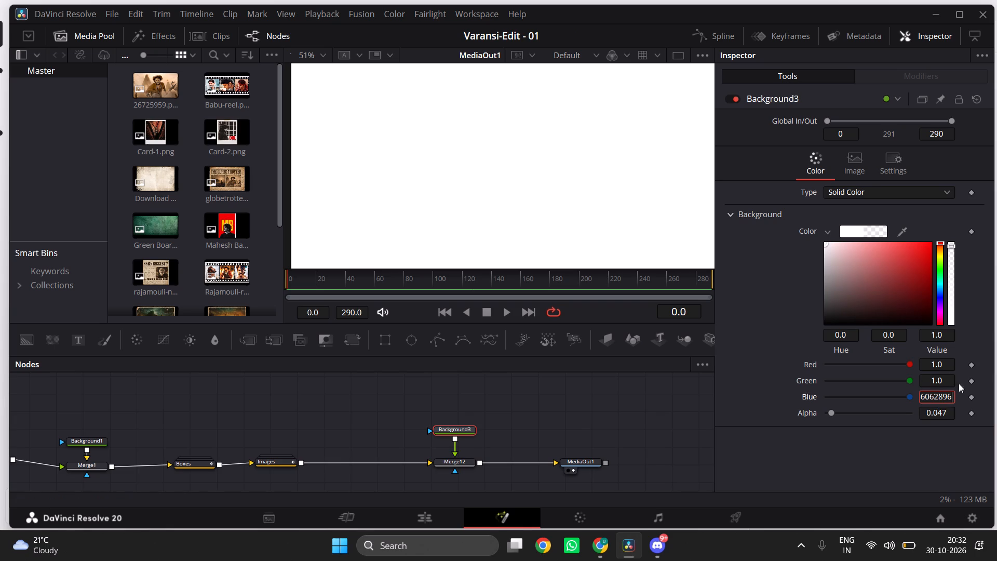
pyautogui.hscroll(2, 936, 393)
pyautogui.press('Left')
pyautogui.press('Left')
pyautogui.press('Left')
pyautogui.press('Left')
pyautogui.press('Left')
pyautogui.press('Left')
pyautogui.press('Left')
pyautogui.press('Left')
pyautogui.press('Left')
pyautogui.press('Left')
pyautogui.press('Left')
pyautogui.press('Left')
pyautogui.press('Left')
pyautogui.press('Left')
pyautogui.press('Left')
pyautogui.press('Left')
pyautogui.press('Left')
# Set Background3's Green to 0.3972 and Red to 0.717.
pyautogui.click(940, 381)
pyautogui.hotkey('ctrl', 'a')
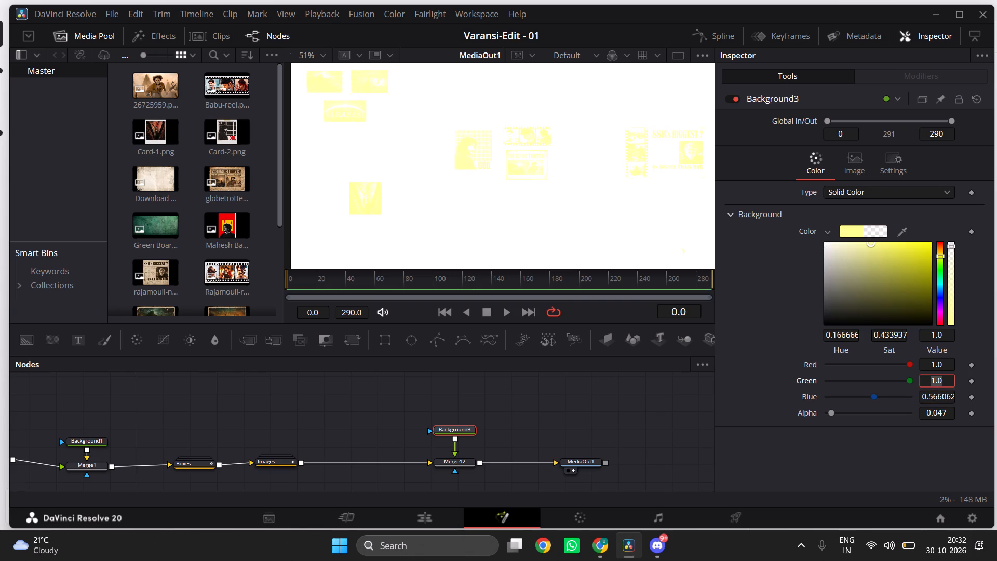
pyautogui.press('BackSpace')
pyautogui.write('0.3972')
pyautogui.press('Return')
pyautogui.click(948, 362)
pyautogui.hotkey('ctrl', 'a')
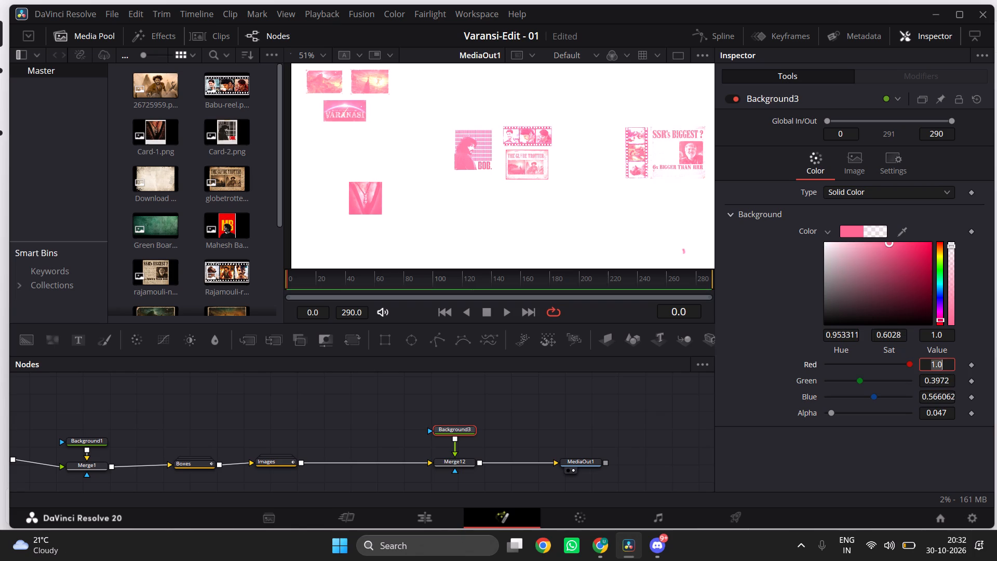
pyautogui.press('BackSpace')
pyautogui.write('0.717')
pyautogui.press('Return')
# Set Background3's Alpha to 0.477.
pyautogui.click(945, 417)
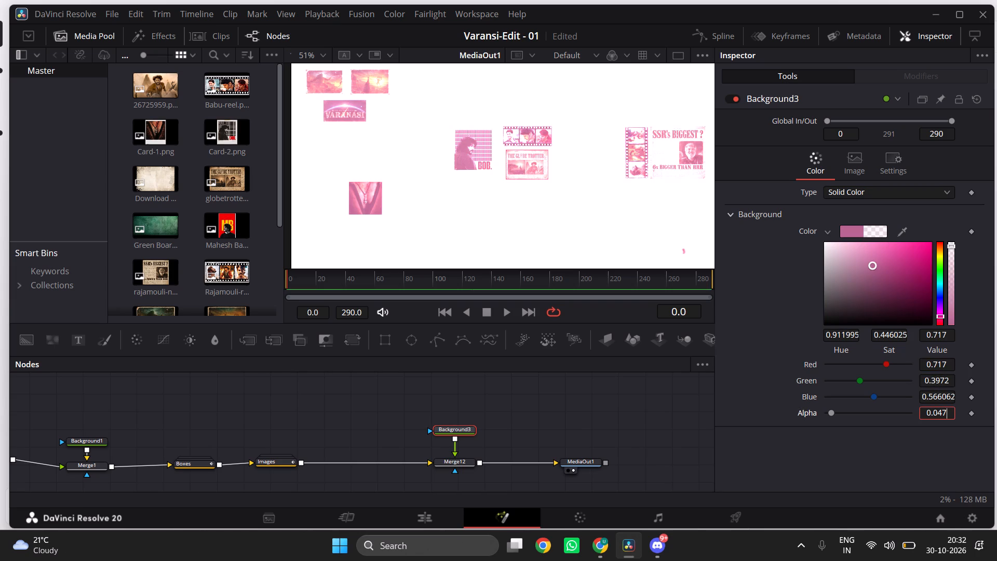
pyautogui.click(940, 416)
pyautogui.press('Left')
pyautogui.press('BackSpace')
pyautogui.press('Right')
pyautogui.press('7')
pyautogui.click(918, 471)
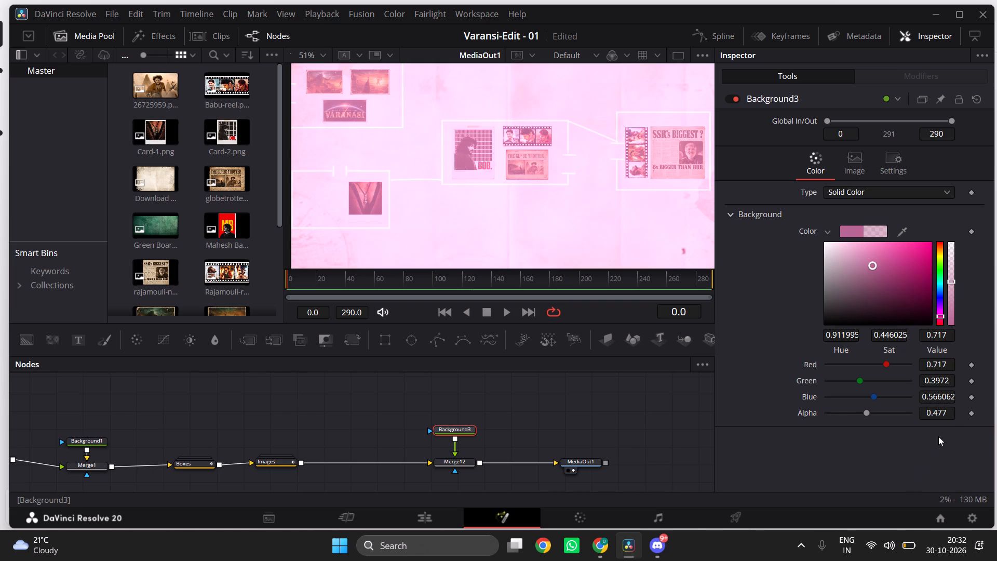
# Adjust Background3's solid color to a pale peach with Hue 0.056, Sat 0.108 and Value 0.882.
pyautogui.scroll(1, 673, 215)
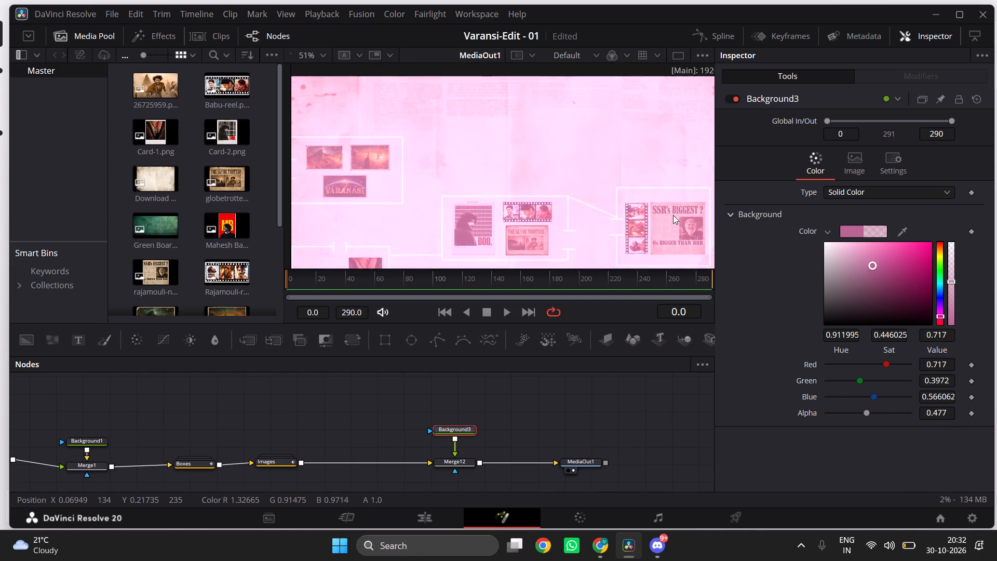
pyautogui.scroll(1, 673, 215)
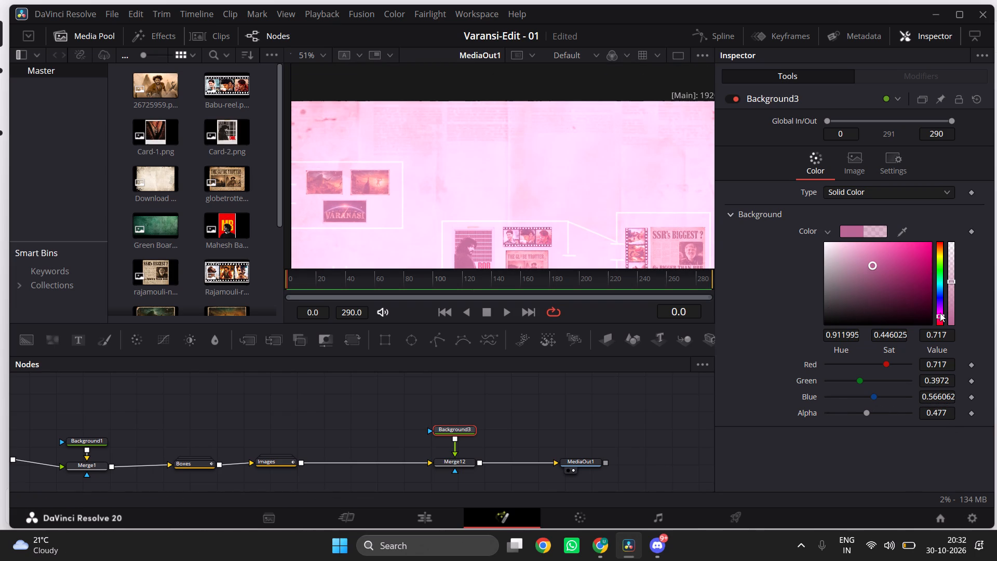
pyautogui.moveTo(941, 314); pyautogui.dragTo(941, 296)
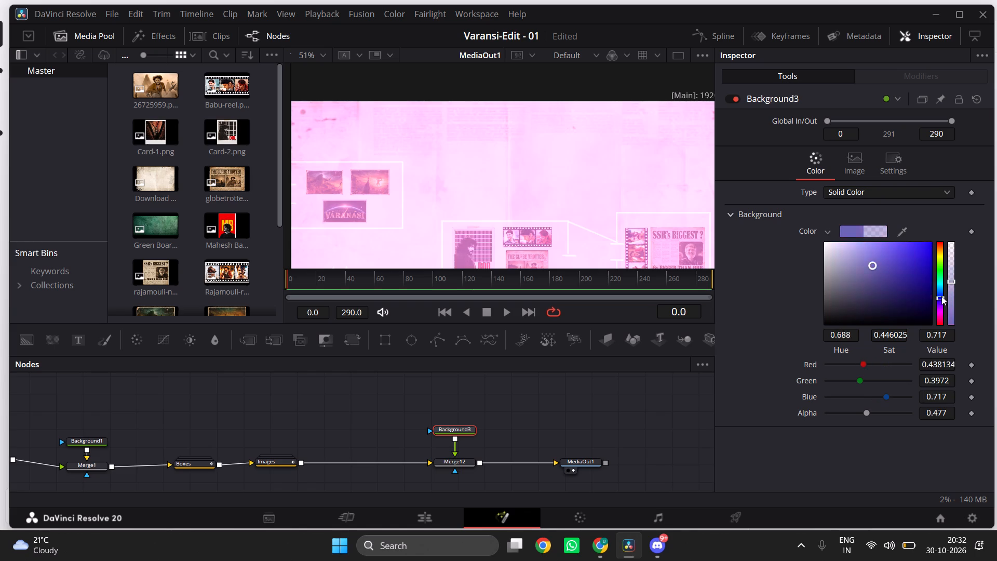
pyautogui.moveTo(941, 296); pyautogui.dragTo(933, 256)
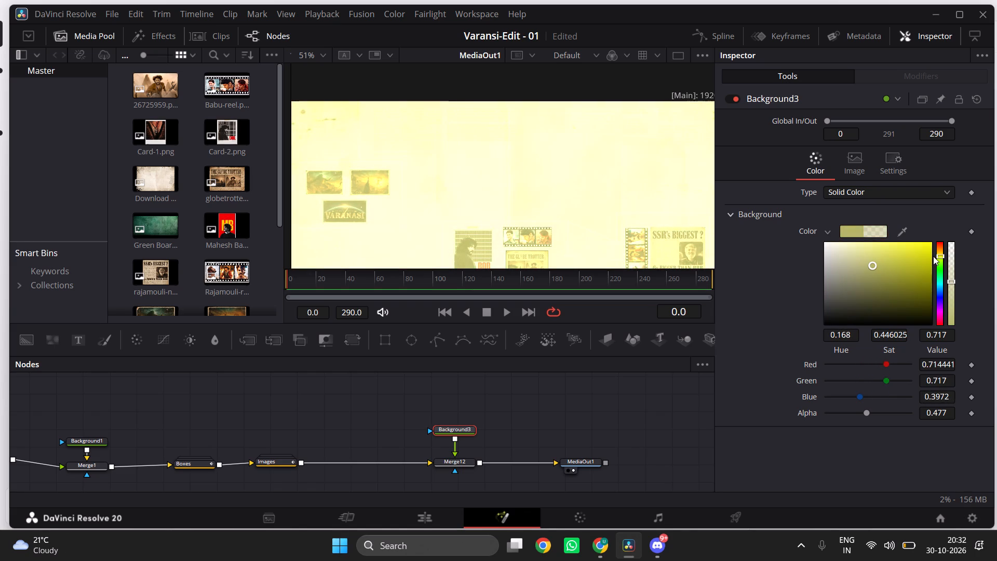
pyautogui.moveTo(933, 256); pyautogui.dragTo(931, 247)
pyautogui.moveTo(872, 267); pyautogui.dragTo(880, 277)
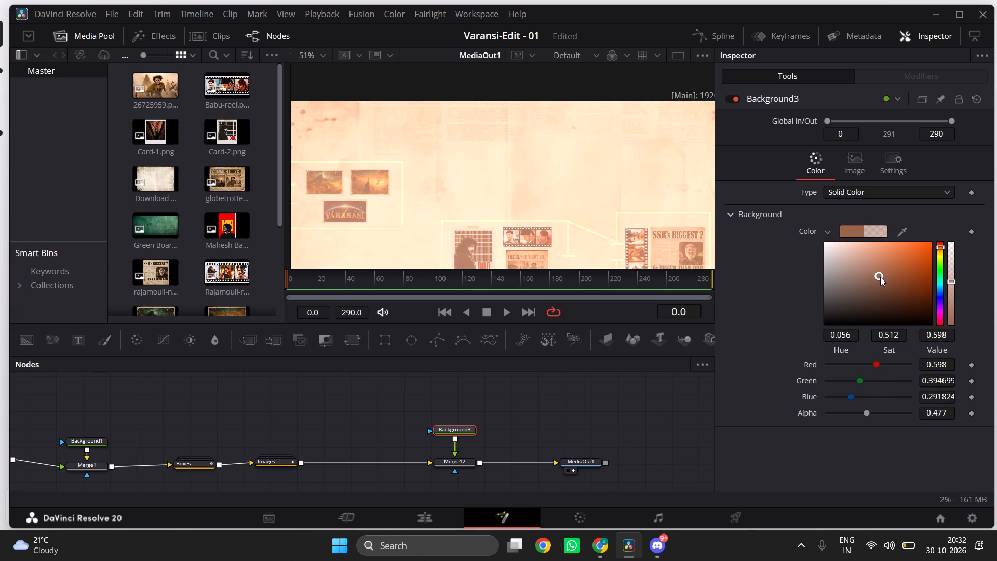
pyautogui.moveTo(880, 277); pyautogui.dragTo(886, 282)
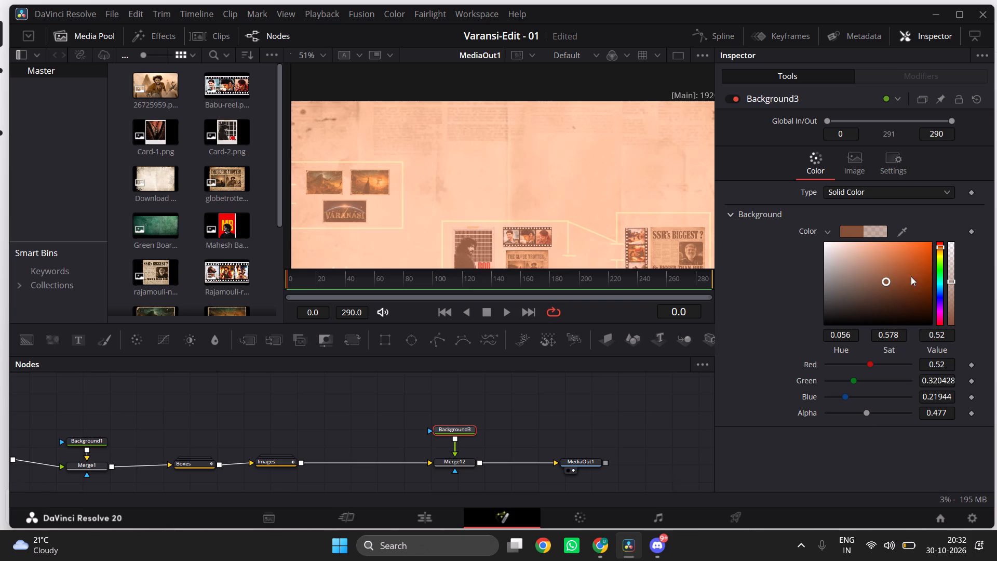
pyautogui.moveTo(885, 279); pyautogui.dragTo(836, 252)
pyautogui.doubleClick(836, 252)
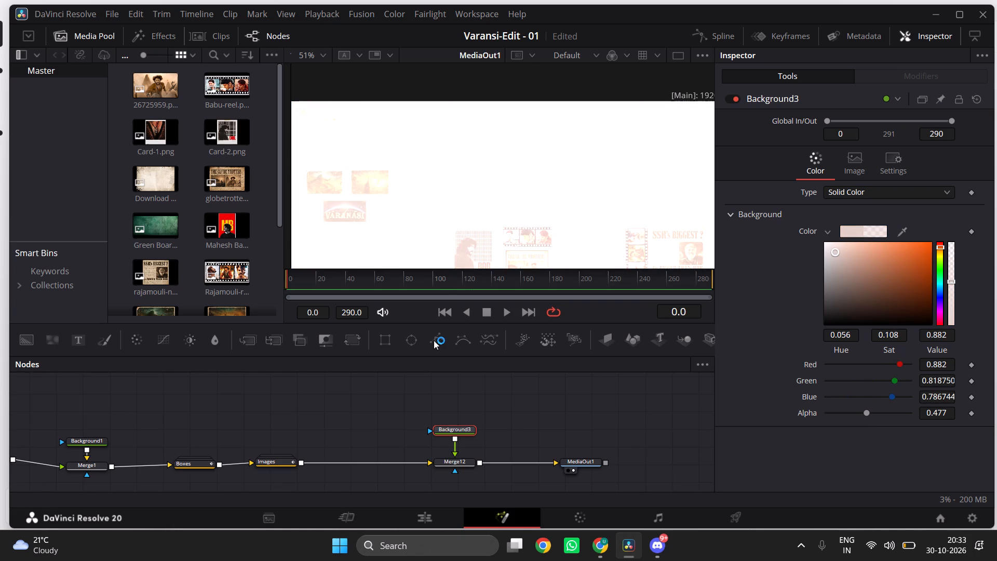
# Add a Polygon mask node above Background3 and connect its output to Background3's effect mask input.
pyautogui.moveTo(436, 339); pyautogui.dragTo(449, 380)
pyautogui.moveTo(449, 380); pyautogui.dragTo(458, 400)
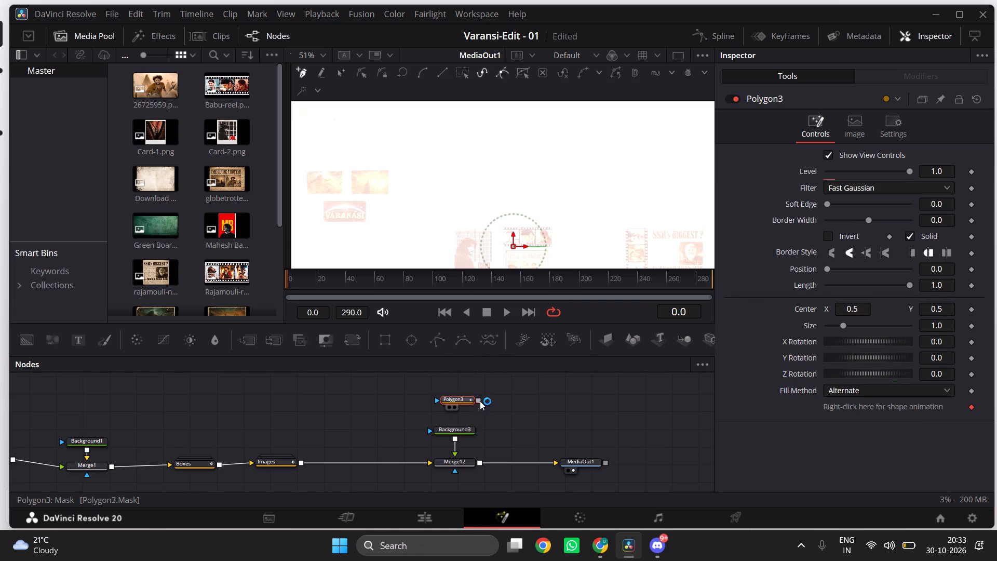
pyautogui.moveTo(480, 400); pyautogui.dragTo(430, 431)
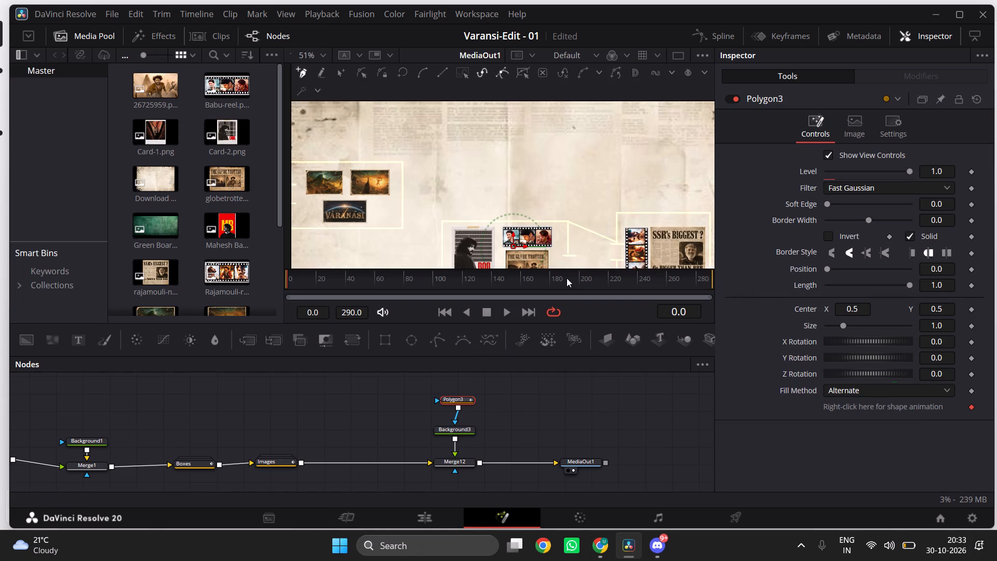
pyautogui.scroll(-1, 547, 248)
pyautogui.scroll(-1, 547, 178)
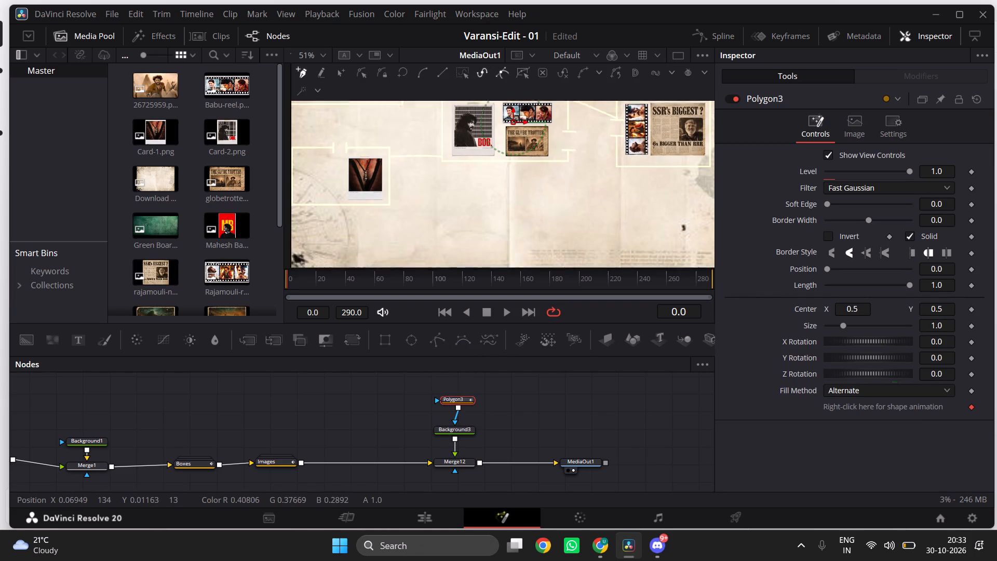
pyautogui.scroll(-1, 547, 178)
pyautogui.scroll(1, 547, 178)
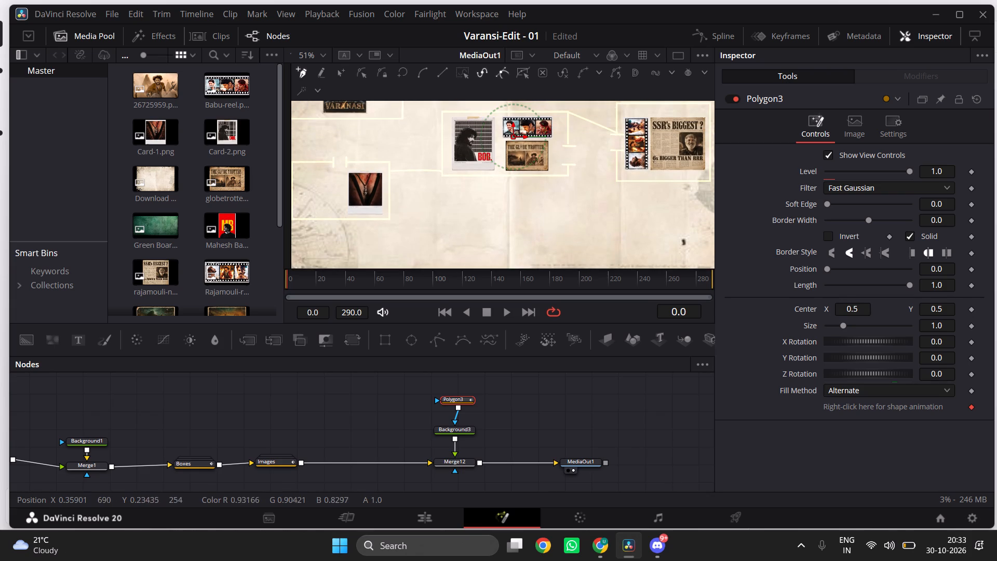
pyautogui.hotkey('alt', 'Tab')
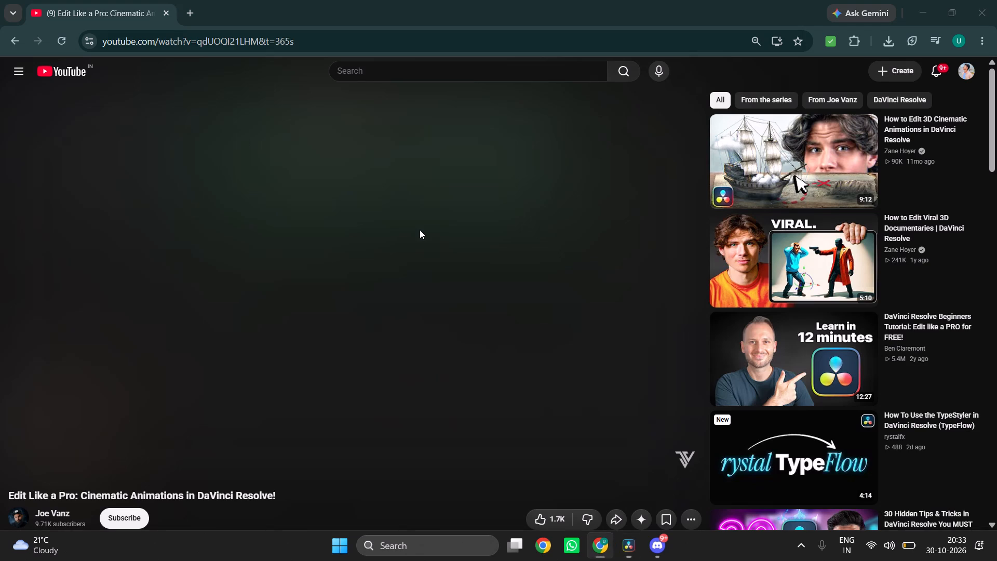
pyautogui.press('space')
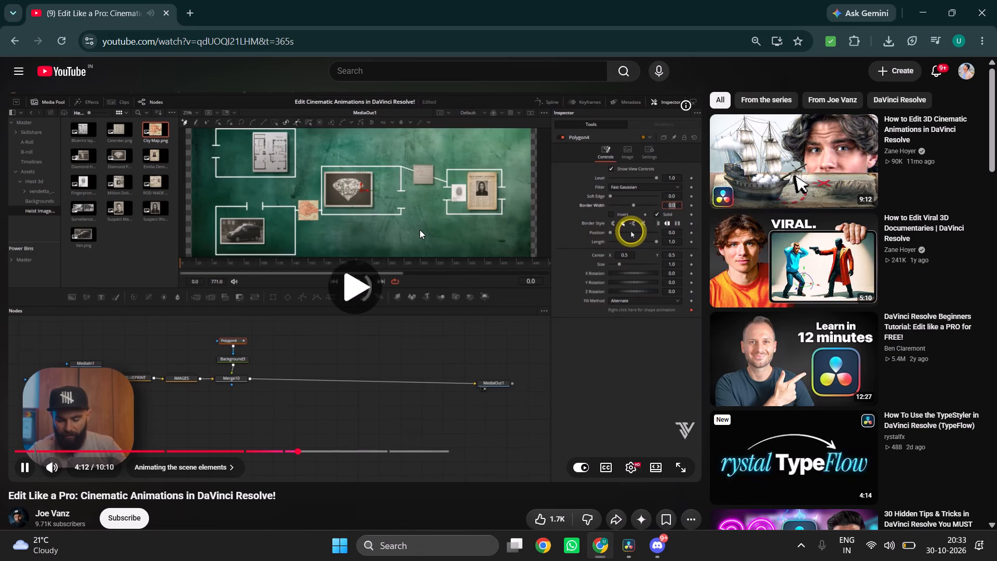
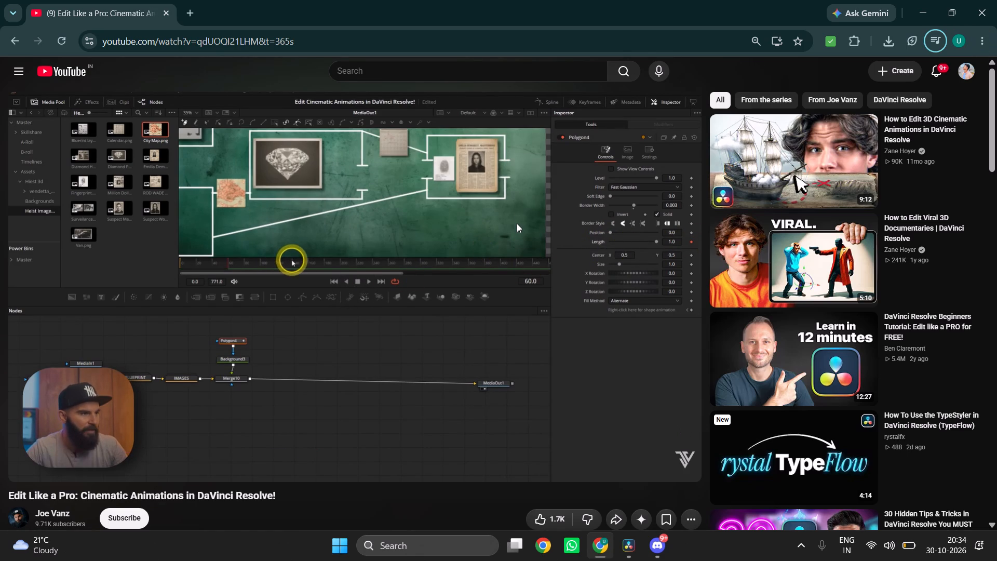
# Rewind and rewatch the tutorial section on keyframing the line mask's Length, and return to the Fusion composition.
pyautogui.click(335, 359)
pyautogui.press('Left')
pyautogui.press('Left')
pyautogui.press('Left')
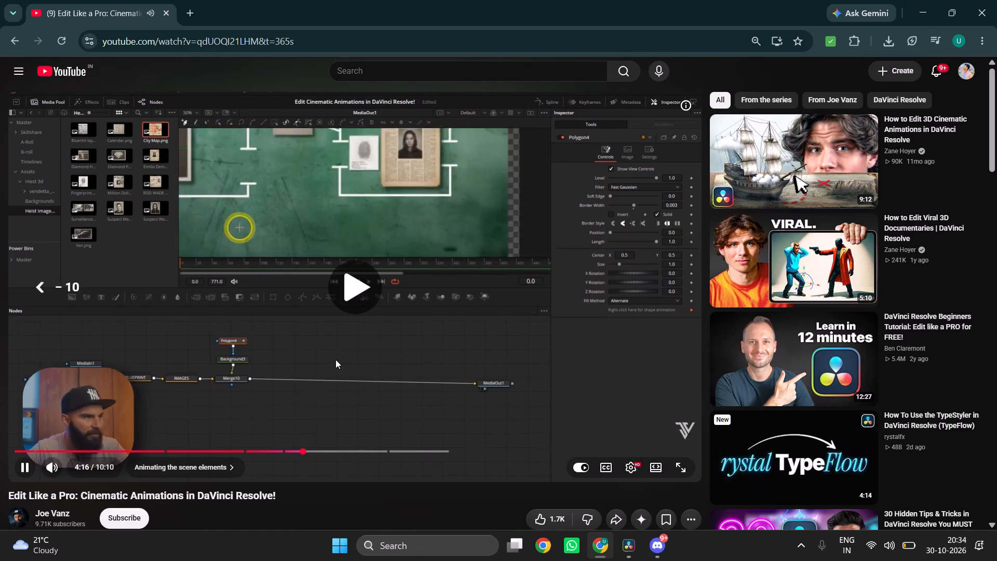
pyautogui.press('Left')
pyautogui.press('Left')
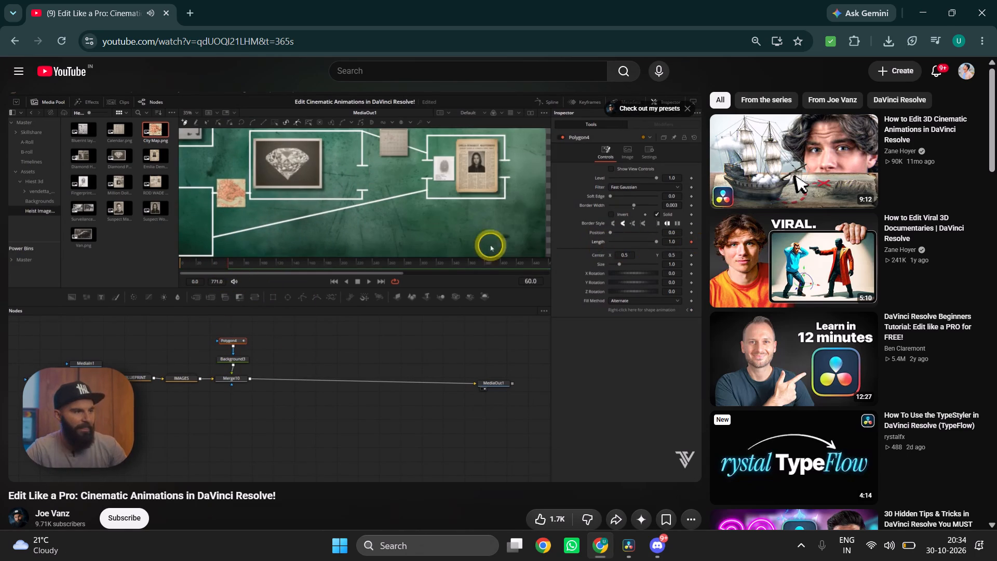
pyautogui.press('space')
pyautogui.hotkey('alt', 'Tab')
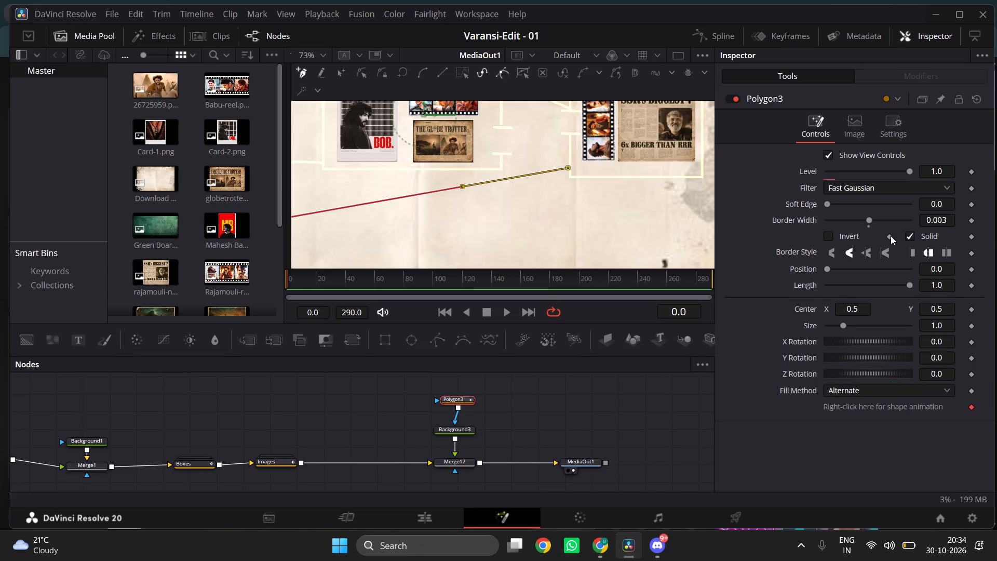
# Add a keyframe on Polygon3's Length at frame 0, keeping the value 1.0.
pyautogui.click(971, 285)
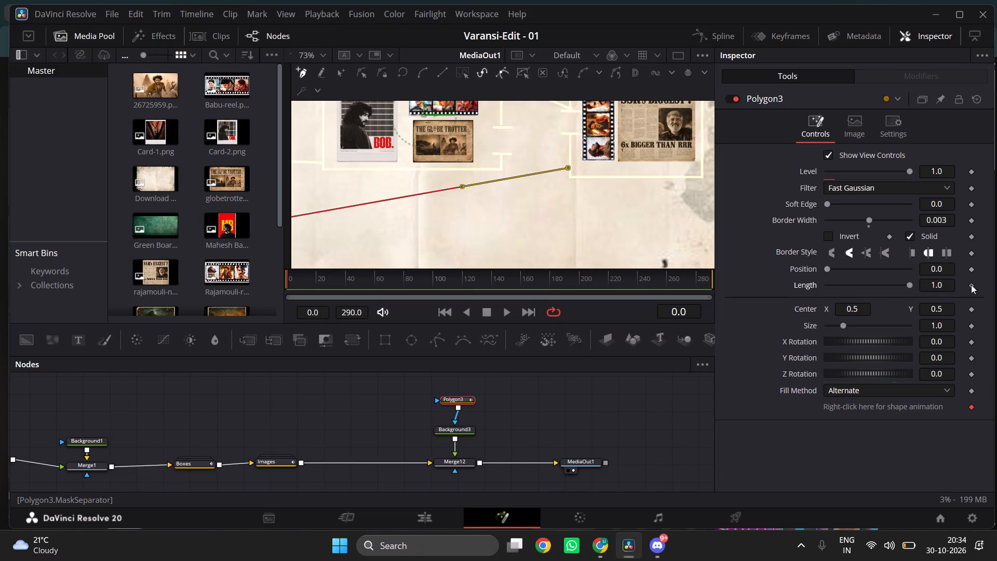
# Watch the tutorial in Chrome for the frames and values of the line's Length keyframes, and return to the Fusion composition.
pyautogui.hotkey('alt', 'Tab')
pyautogui.click(601, 296)
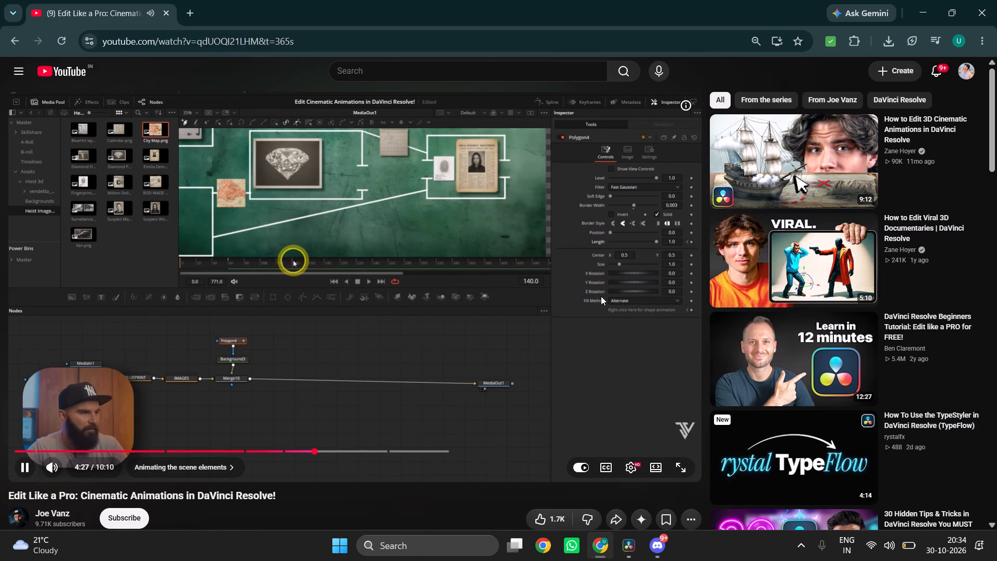
pyautogui.click(524, 297)
pyautogui.click(524, 297)
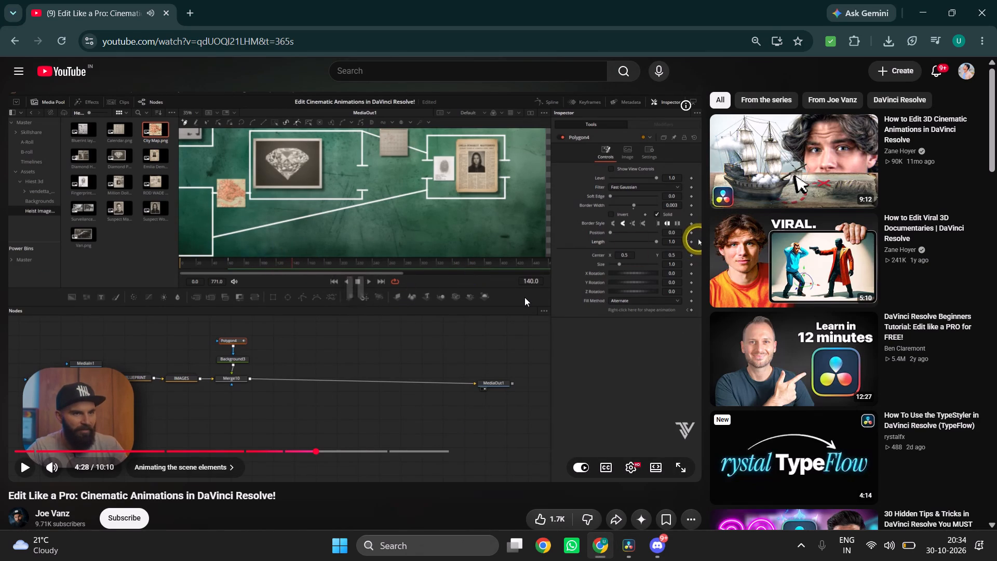
pyautogui.click(524, 297)
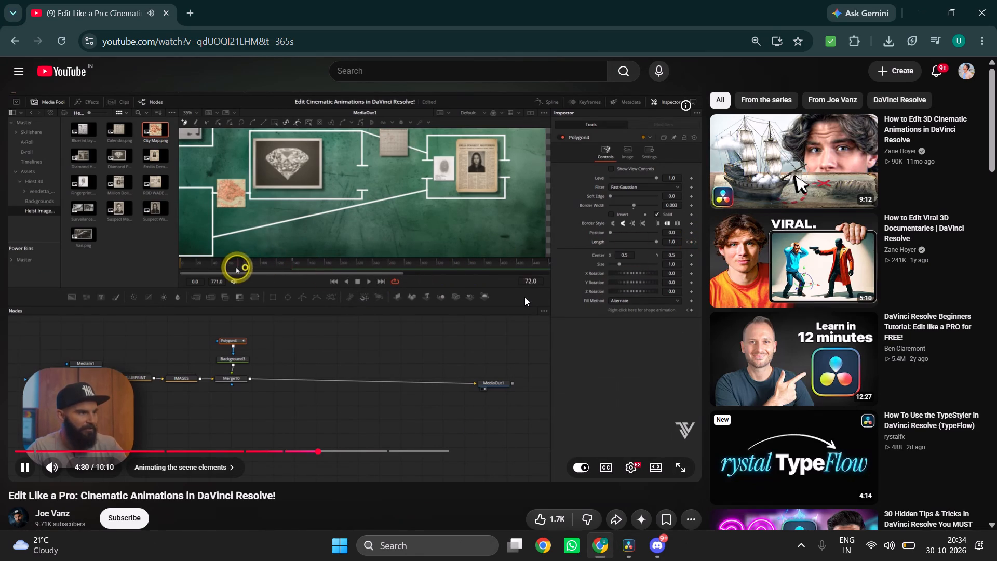
pyautogui.click(524, 297)
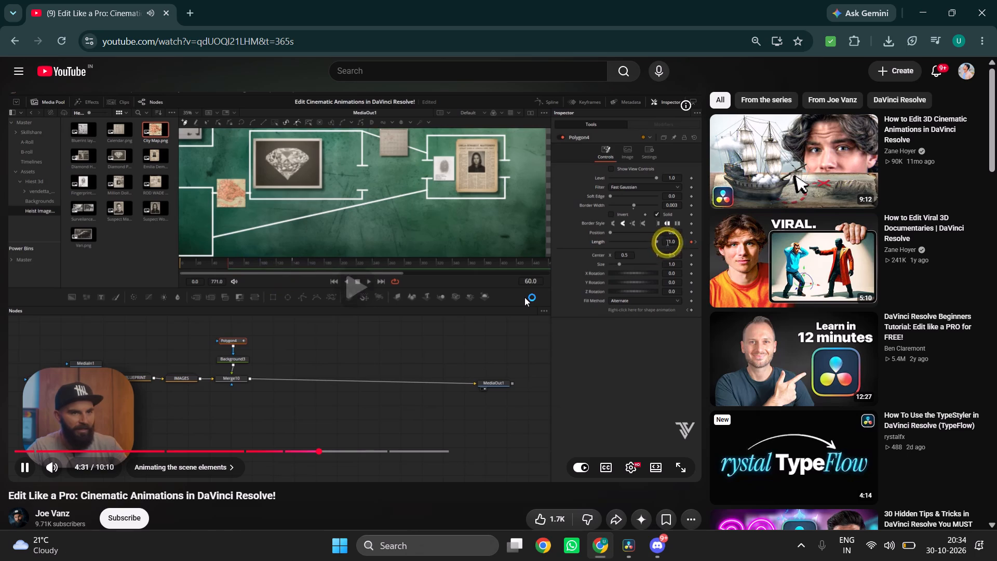
pyautogui.click(524, 297)
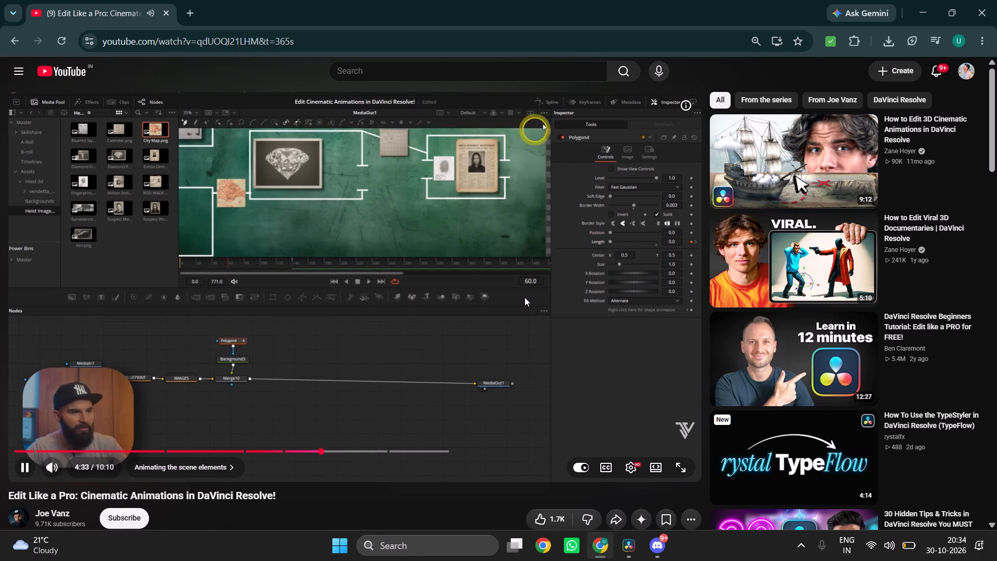
pyautogui.hotkey('alt', 'Tab')
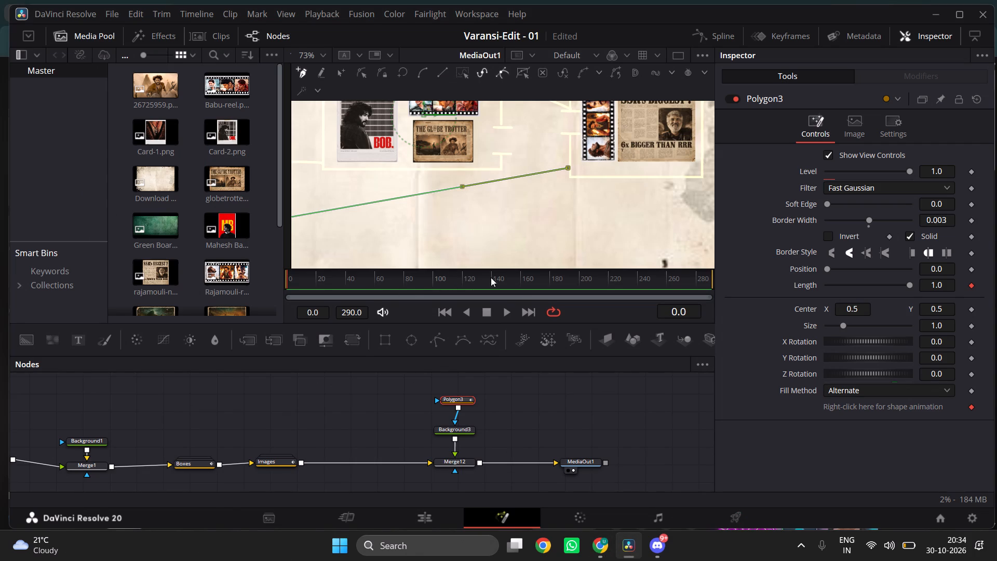
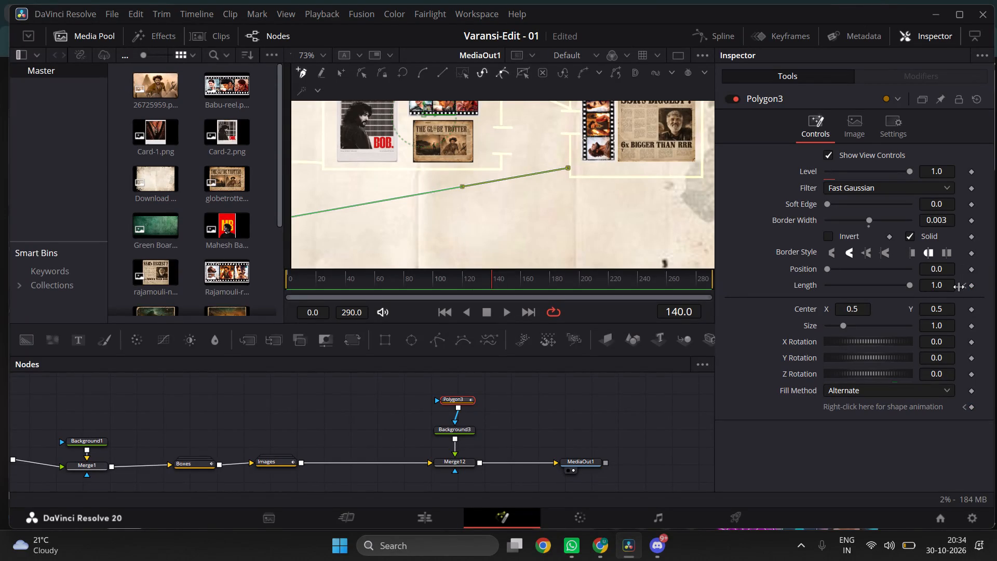
# Add a keyframe on Polygon3's Length at frame 140, keeping the value 1.0.
pyautogui.click(973, 286)
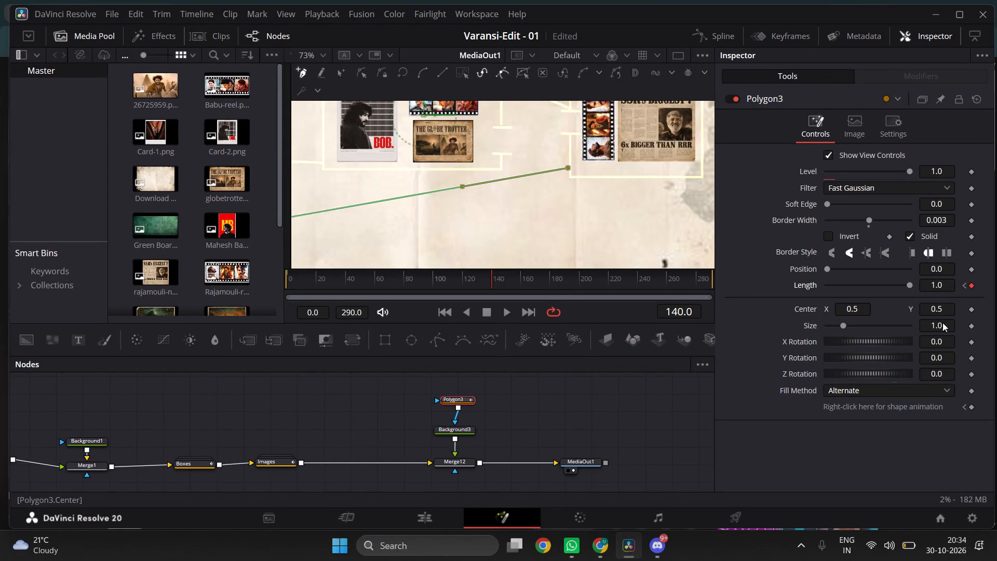
# Go to frame 60, rewatch how the tutorial handles the line's Length at that frame in Chrome, and return to the Fusion composition.
pyautogui.click(373, 279)
pyautogui.click(373, 279)
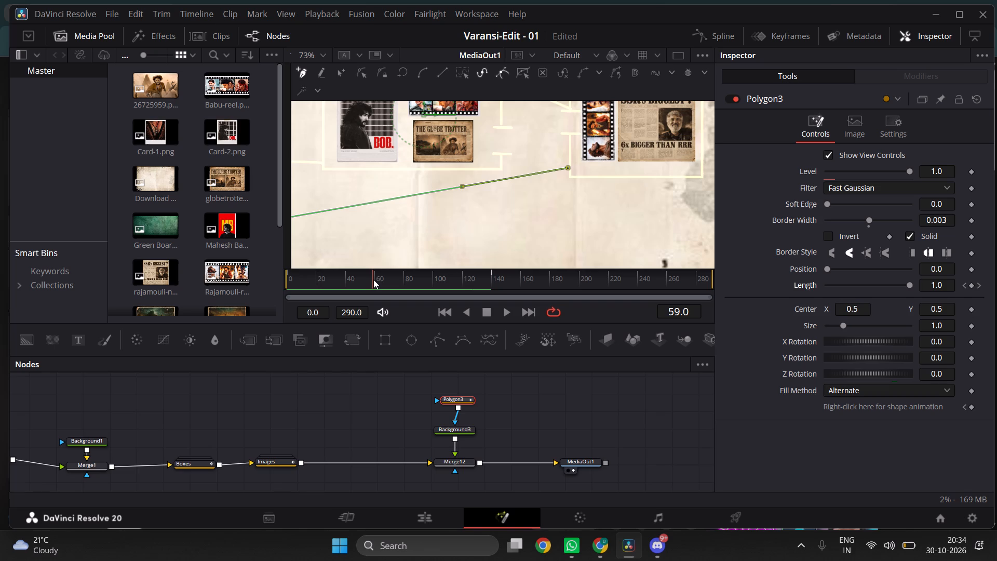
pyautogui.doubleClick(375, 279)
pyautogui.hotkey('alt', 'Tab')
pyautogui.click(336, 302)
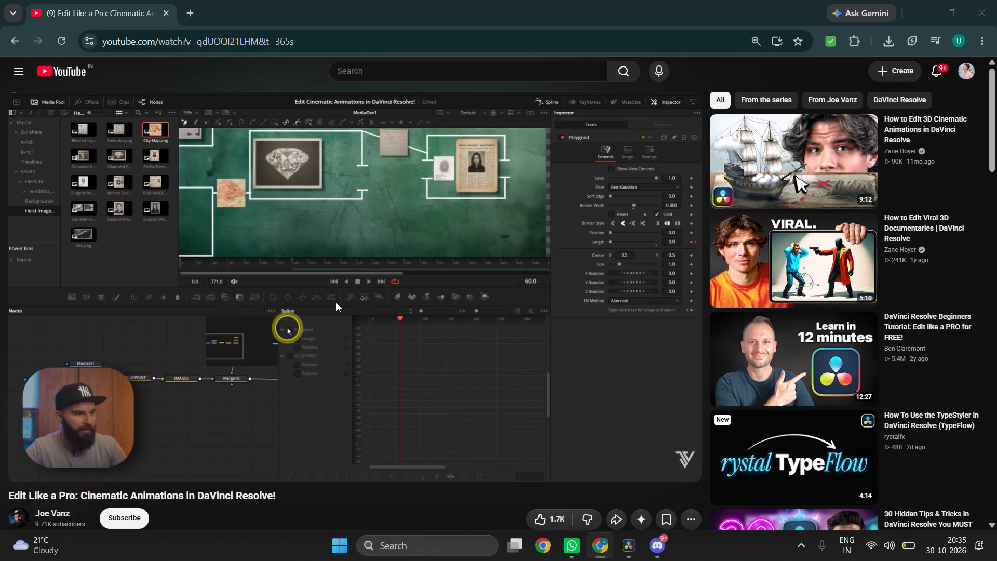
pyautogui.press('Left')
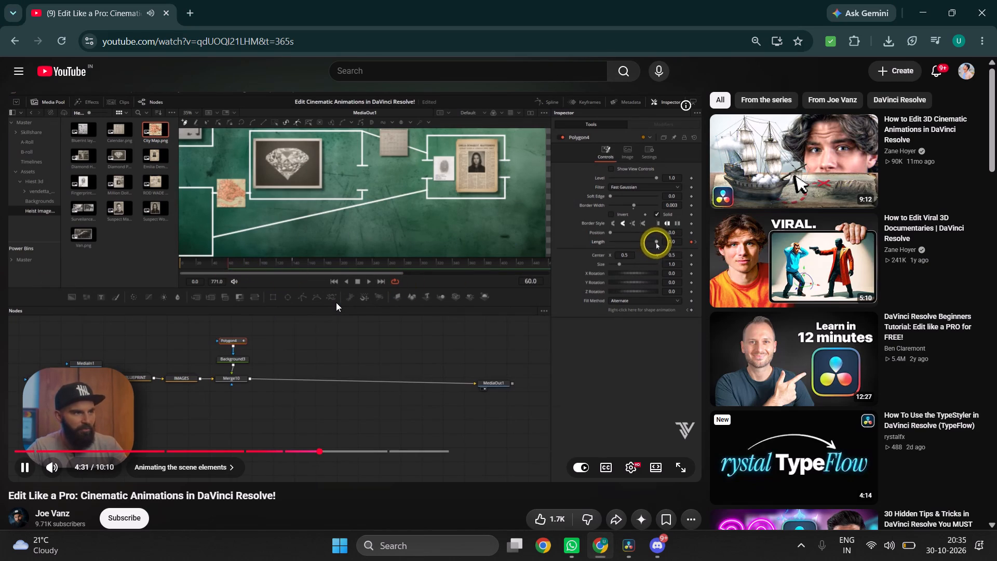
pyautogui.press('space')
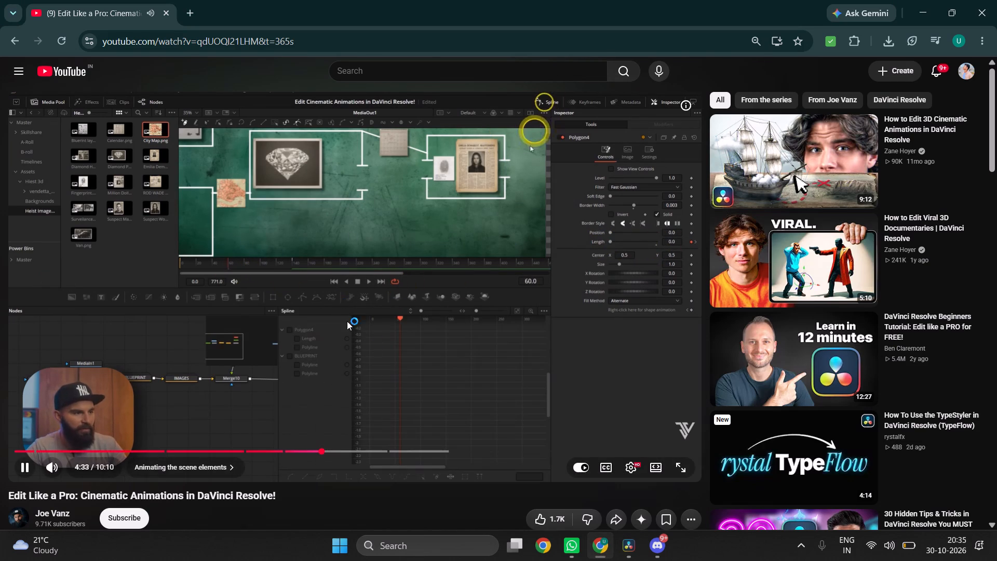
pyautogui.hotkey('alt', 'Tab')
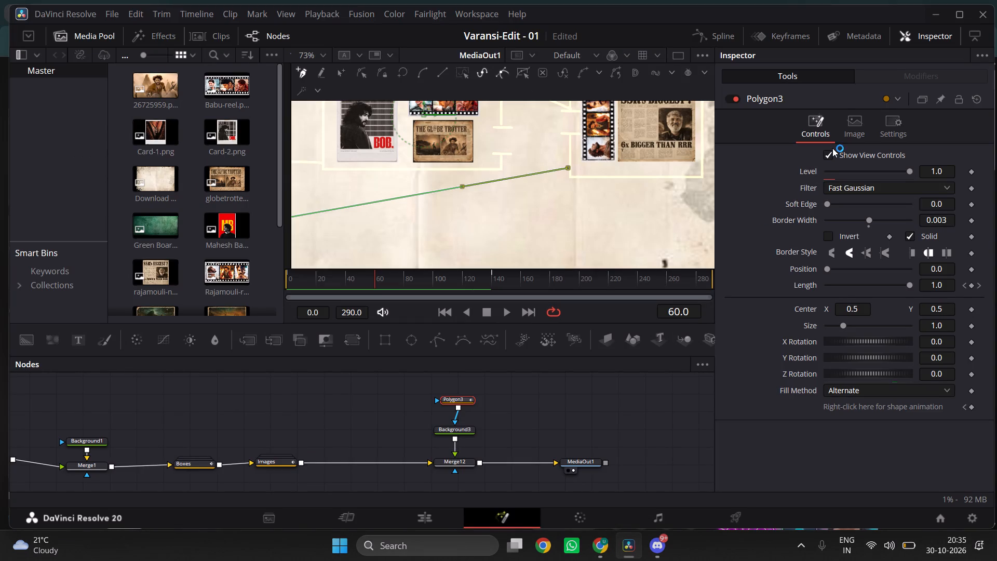
# Turn off Show View Controls for Polygon3.
pyautogui.click(825, 154)
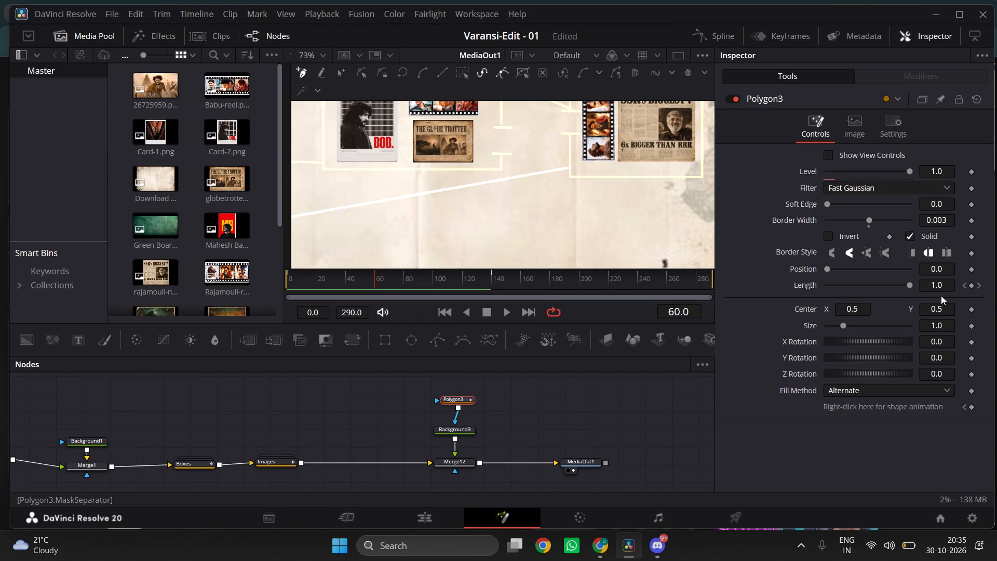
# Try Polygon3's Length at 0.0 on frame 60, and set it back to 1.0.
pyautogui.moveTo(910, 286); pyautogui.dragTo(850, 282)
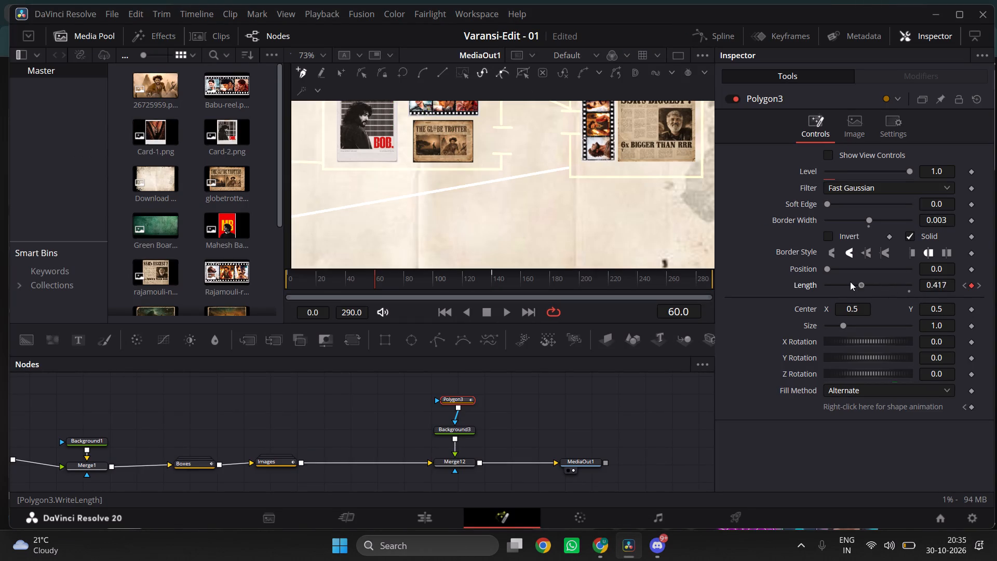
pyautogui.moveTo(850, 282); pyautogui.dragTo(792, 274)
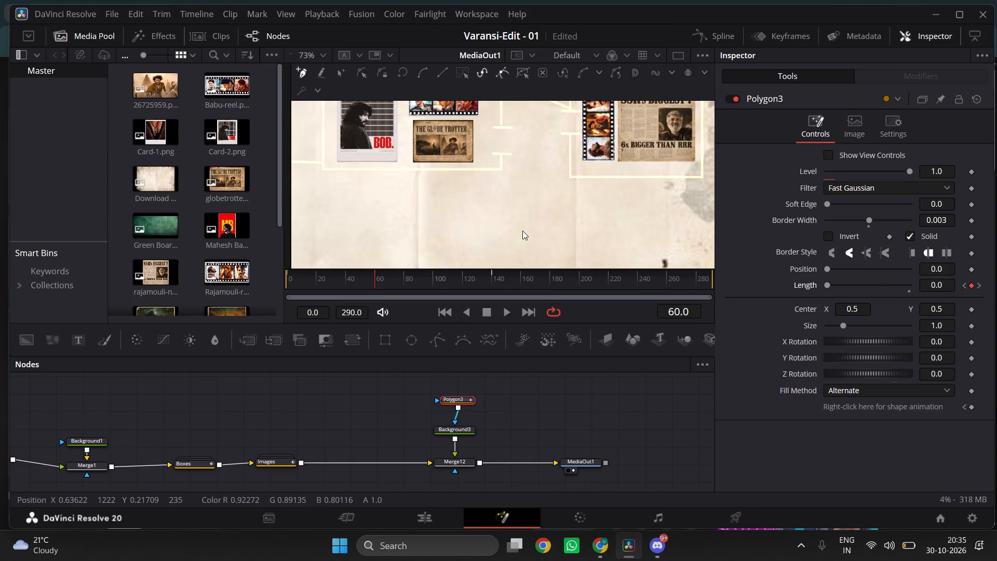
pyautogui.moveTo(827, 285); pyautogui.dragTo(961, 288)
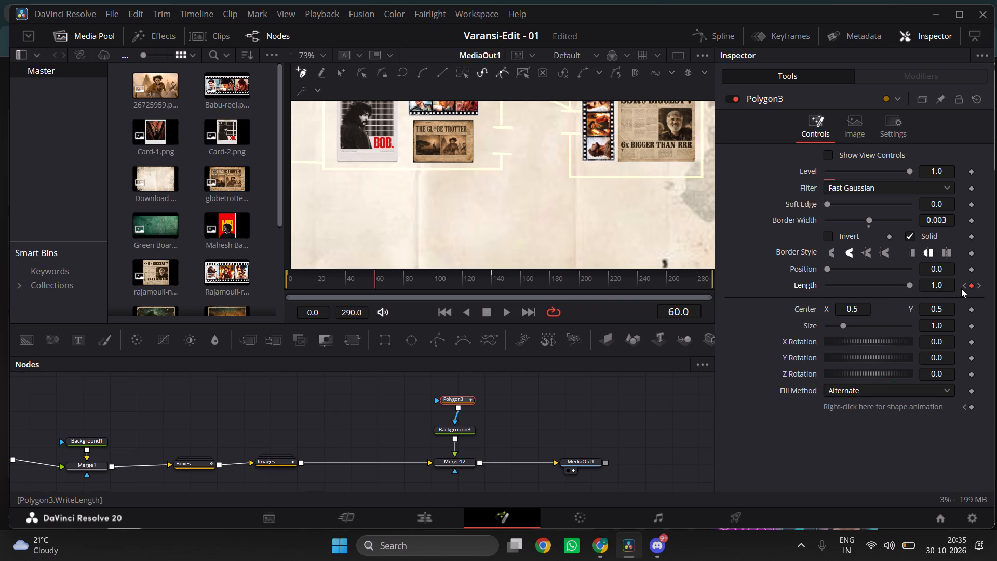
# Rewind and rewatch the tutorial section on creating and keyframing the connecting line's Length in Chrome, and return to the Fusion composition.
pyautogui.hotkey('alt', 'Tab')
pyautogui.click(487, 248)
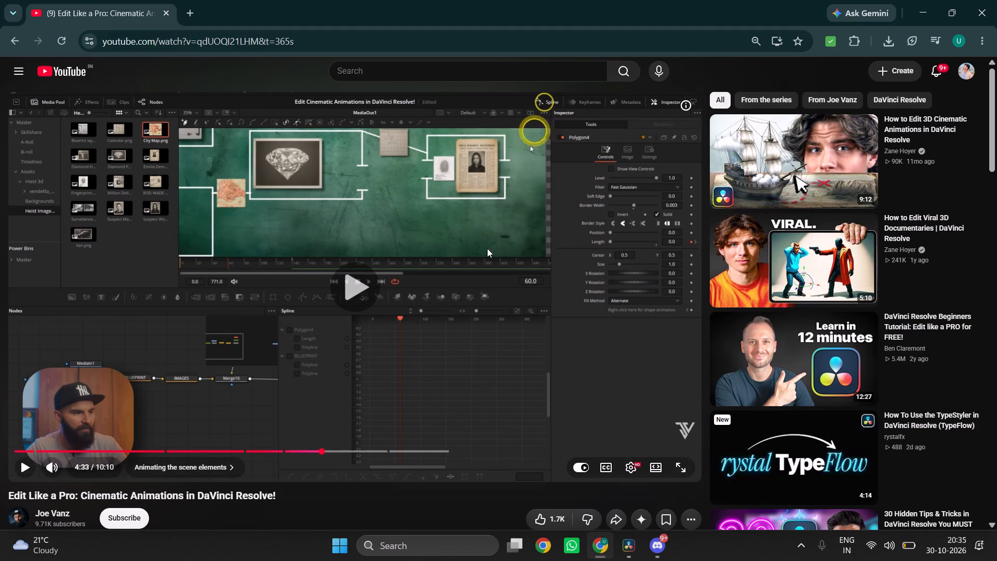
pyautogui.press('Left')
pyautogui.press('Left')
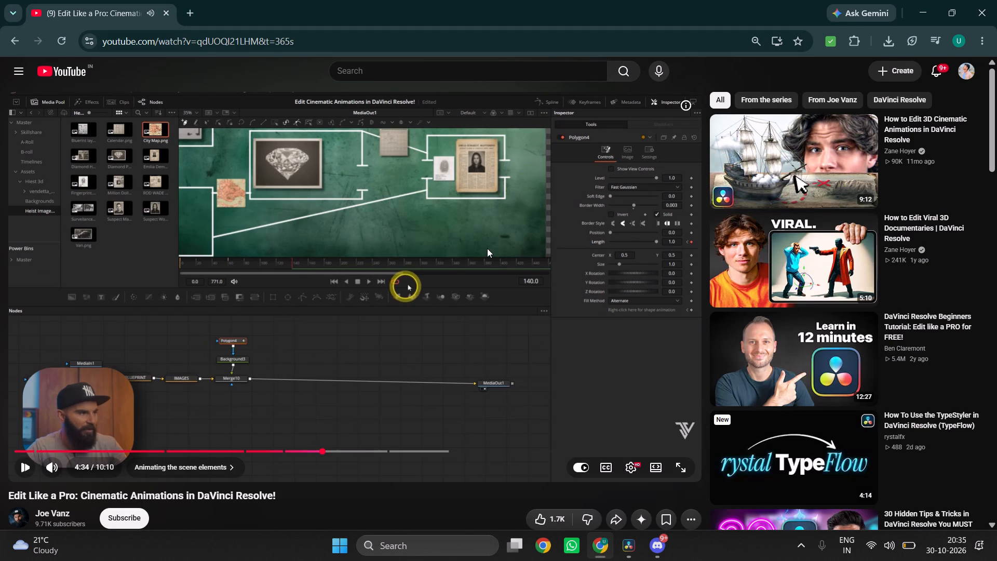
pyautogui.press('Left')
pyautogui.press('Left')
pyautogui.press('Left')
pyautogui.click(378, 269)
pyautogui.press('Left')
pyautogui.press('Left')
pyautogui.press('Left')
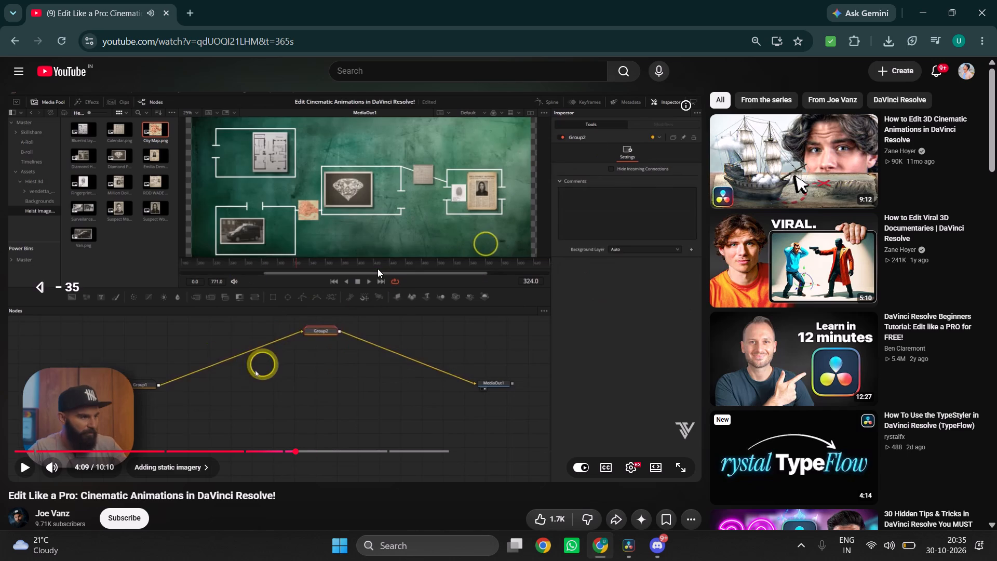
pyautogui.press('Right')
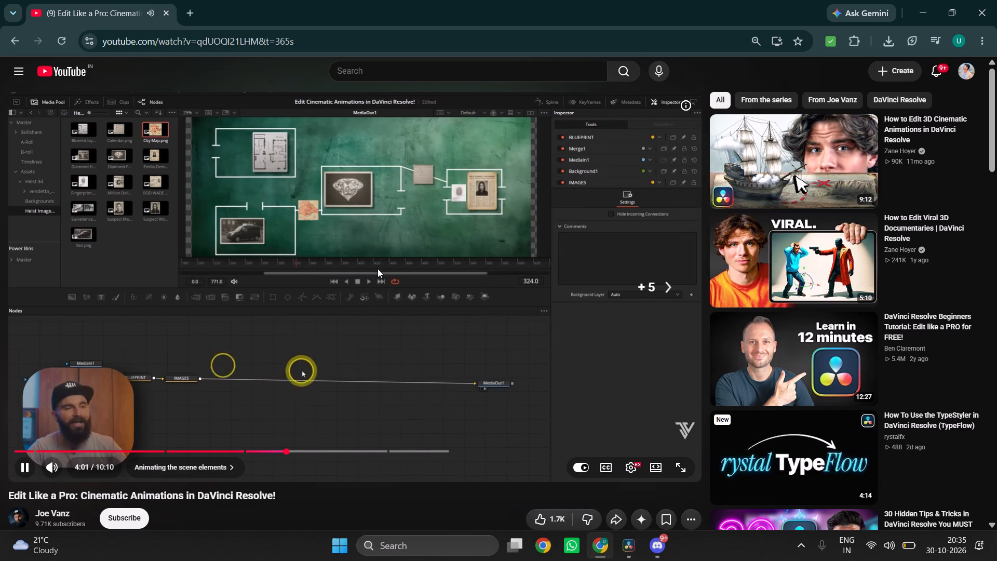
pyautogui.press('Right')
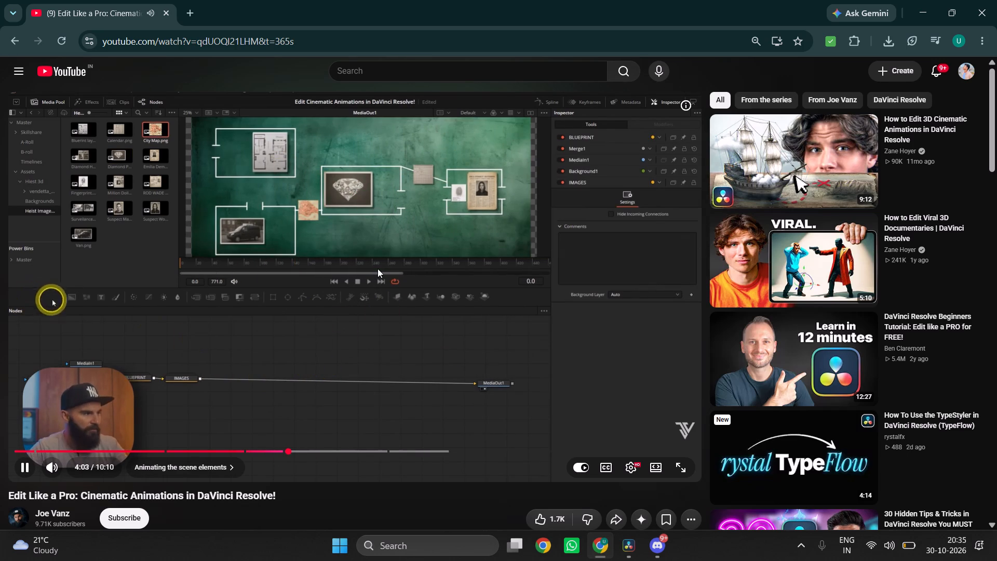
pyautogui.press('Right')
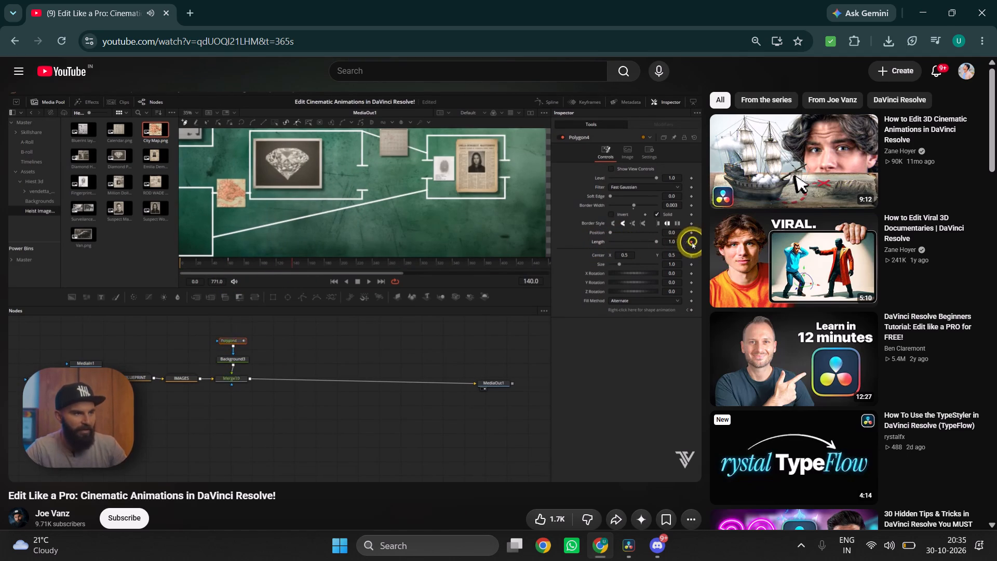
pyautogui.press('space')
pyautogui.press('space')
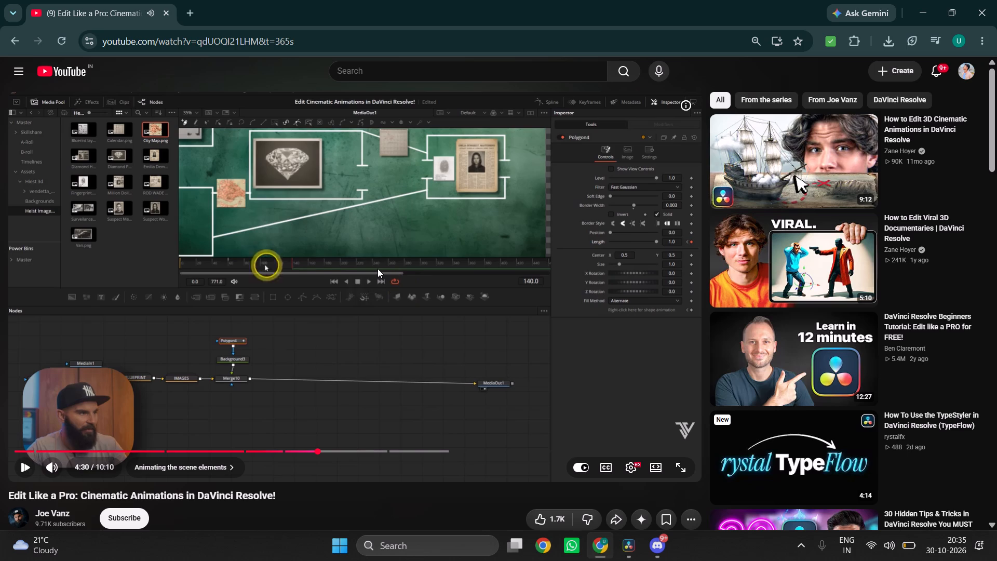
pyautogui.press('space')
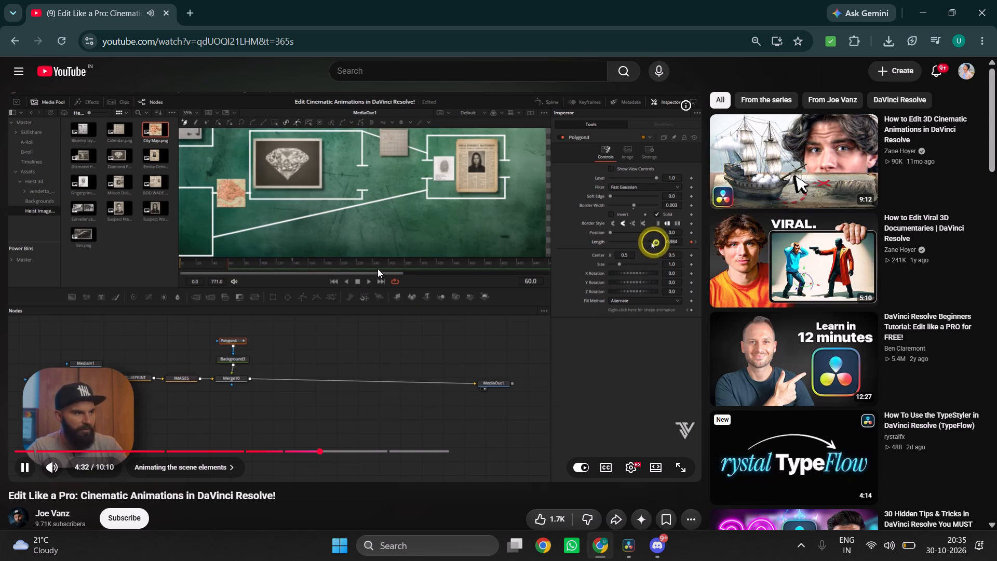
pyautogui.hotkey('alt', 'Tab')
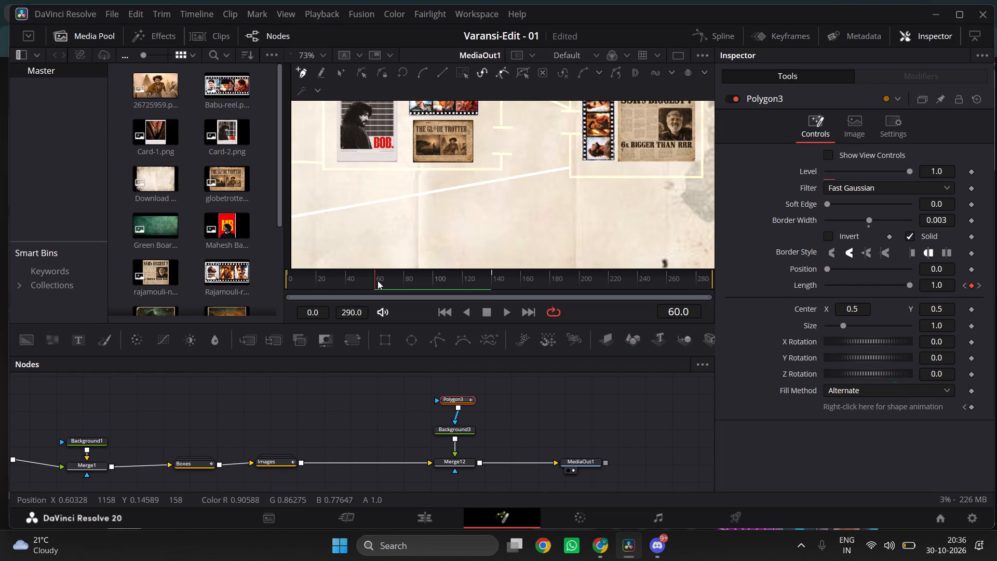
# Scrub between the composition's first frames and about frame 140 with the whole board in view to examine the connecting line's animation.
pyautogui.click(285, 277)
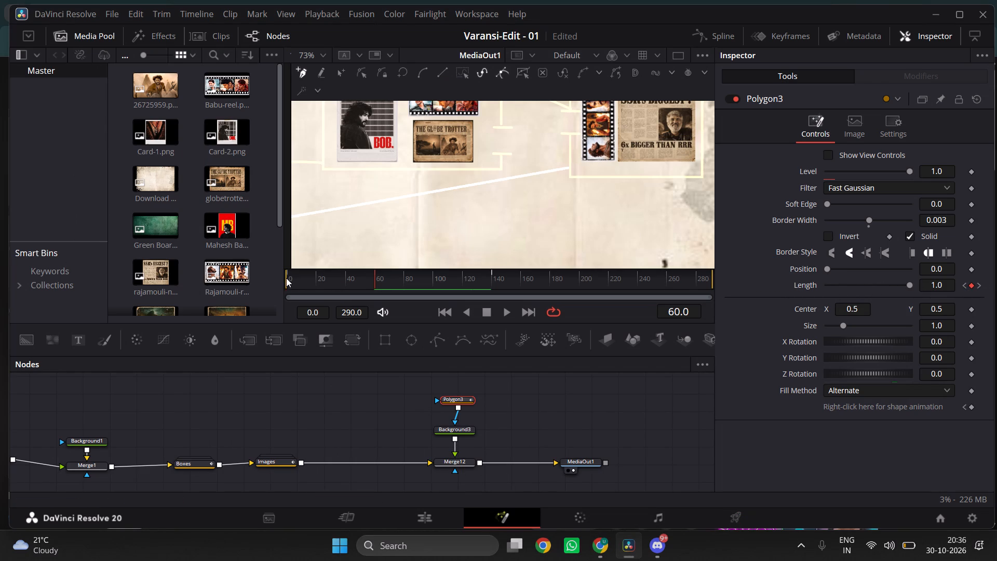
pyautogui.click(285, 280)
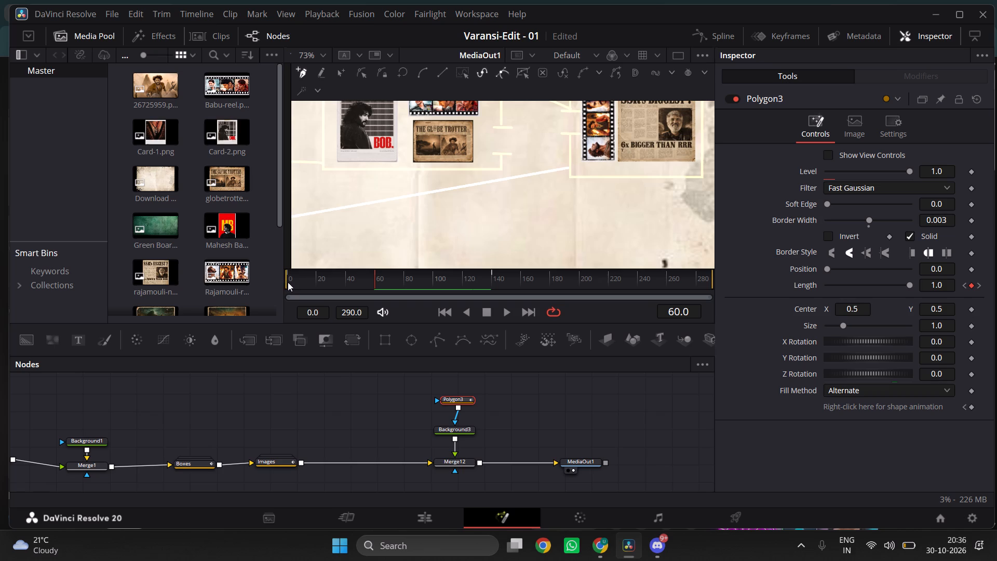
pyautogui.click(286, 284)
pyautogui.doubleClick(286, 284)
pyautogui.moveTo(370, 278); pyautogui.dragTo(275, 275)
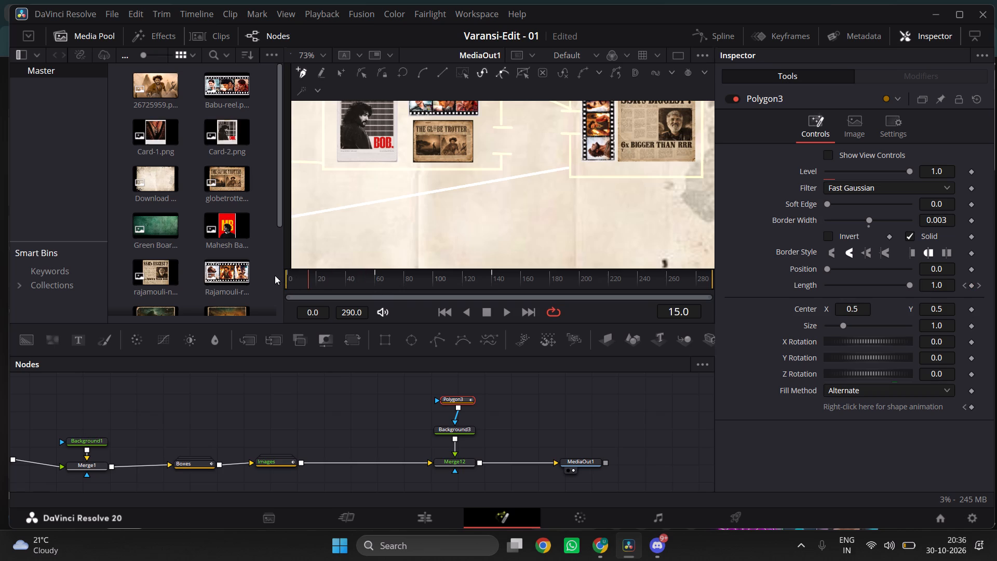
pyautogui.moveTo(275, 275); pyautogui.dragTo(486, 278)
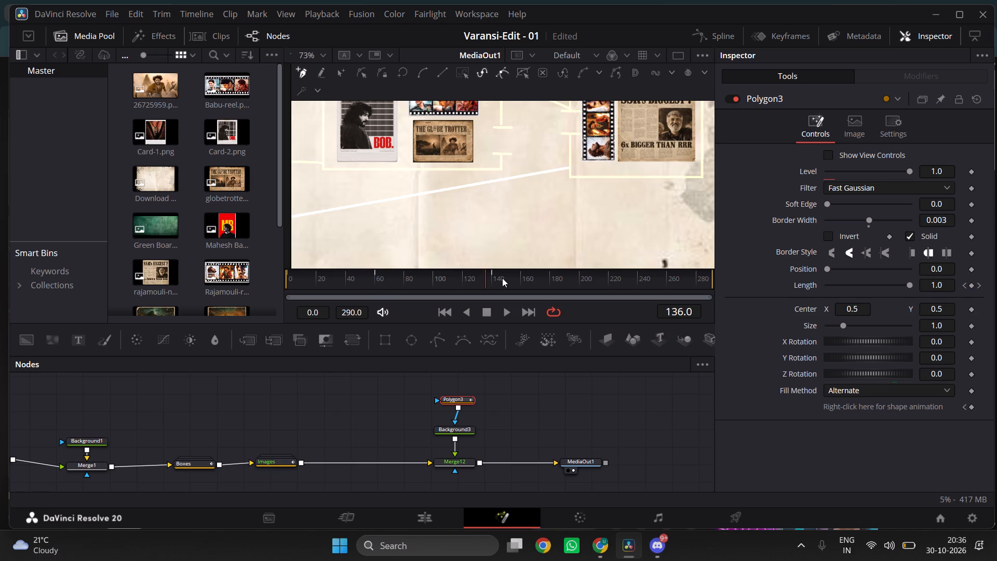
pyautogui.click(502, 278)
pyautogui.moveTo(502, 278); pyautogui.dragTo(310, 277)
pyautogui.click(310, 277)
pyautogui.moveTo(310, 277); pyautogui.dragTo(282, 277)
pyautogui.hscroll(1, 505, 206)
pyautogui.keyDown('ctrl'); pyautogui.scroll(-1, 505, 206); pyautogui.keyUp('ctrl')
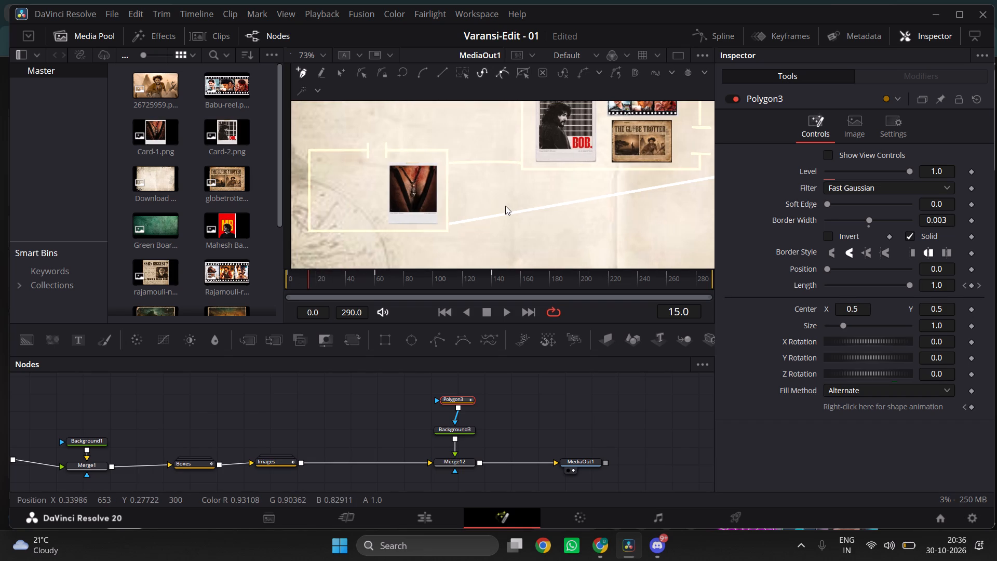
pyautogui.hscroll(-1, 505, 206)
pyautogui.keyDown('ctrl'); pyautogui.scroll(-1, 505, 206); pyautogui.keyUp('ctrl')
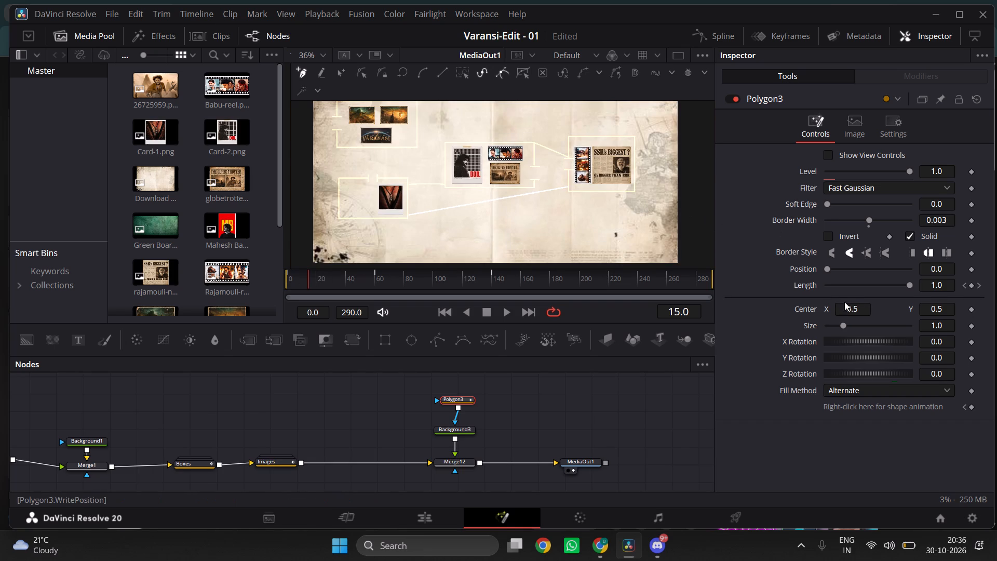
pyautogui.click(307, 279)
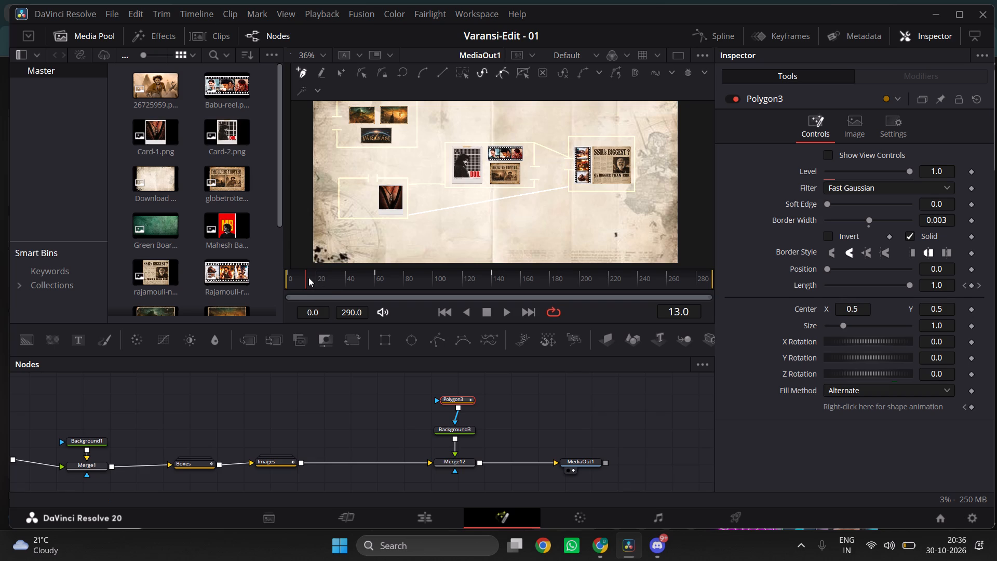
pyautogui.press('Right')
pyautogui.press('Right')
pyautogui.press('Right')
pyautogui.press('Right')
pyautogui.press('Right')
pyautogui.press('Right')
pyautogui.press('Right')
pyautogui.press('Right')
pyautogui.press('Right')
pyautogui.press('Right')
pyautogui.press('Right')
pyautogui.press('Right')
pyautogui.press('Right')
pyautogui.press('Right')
pyautogui.press('Right')
pyautogui.press('Right')
pyautogui.press('Right')
pyautogui.press('Right')
pyautogui.press('Right')
pyautogui.press('Right')
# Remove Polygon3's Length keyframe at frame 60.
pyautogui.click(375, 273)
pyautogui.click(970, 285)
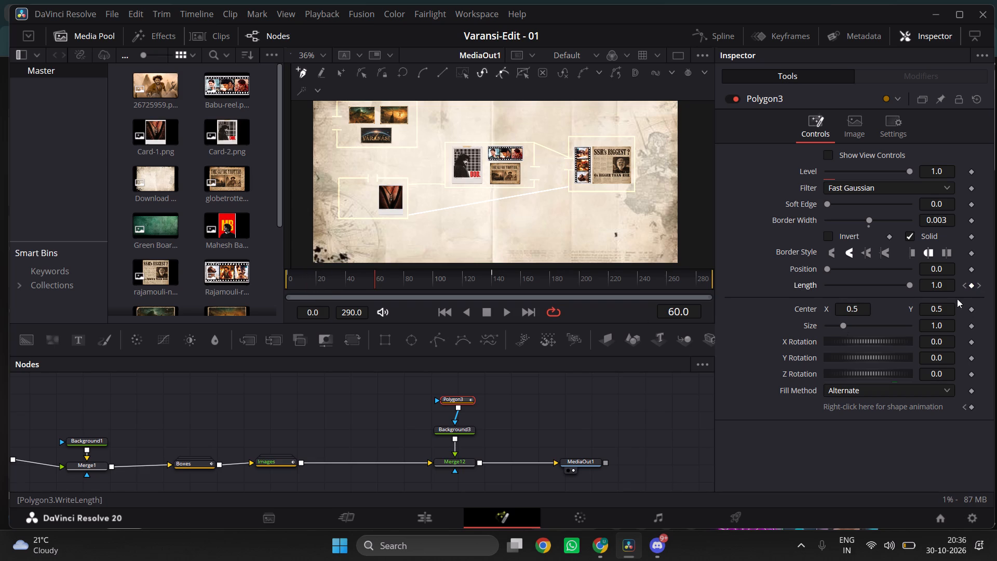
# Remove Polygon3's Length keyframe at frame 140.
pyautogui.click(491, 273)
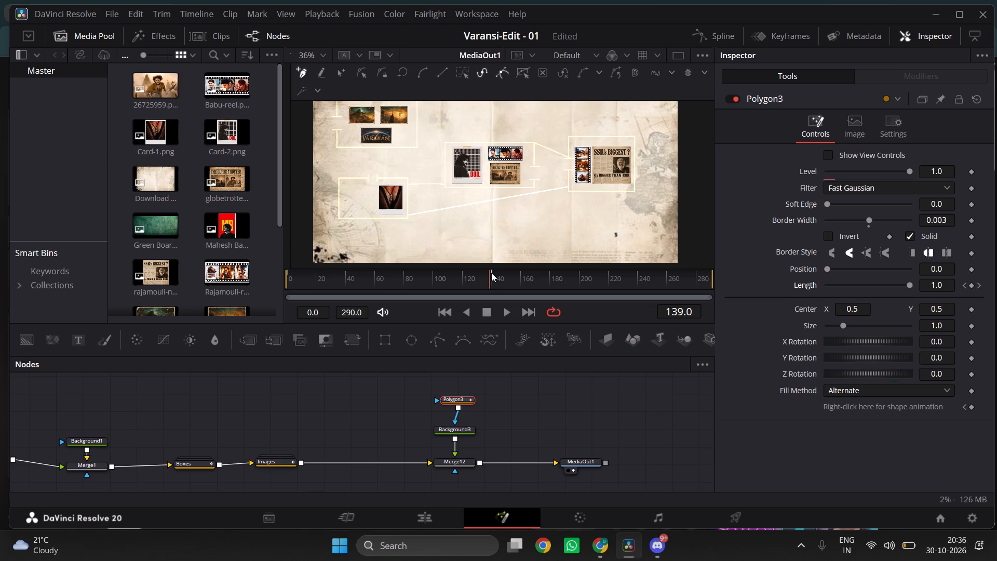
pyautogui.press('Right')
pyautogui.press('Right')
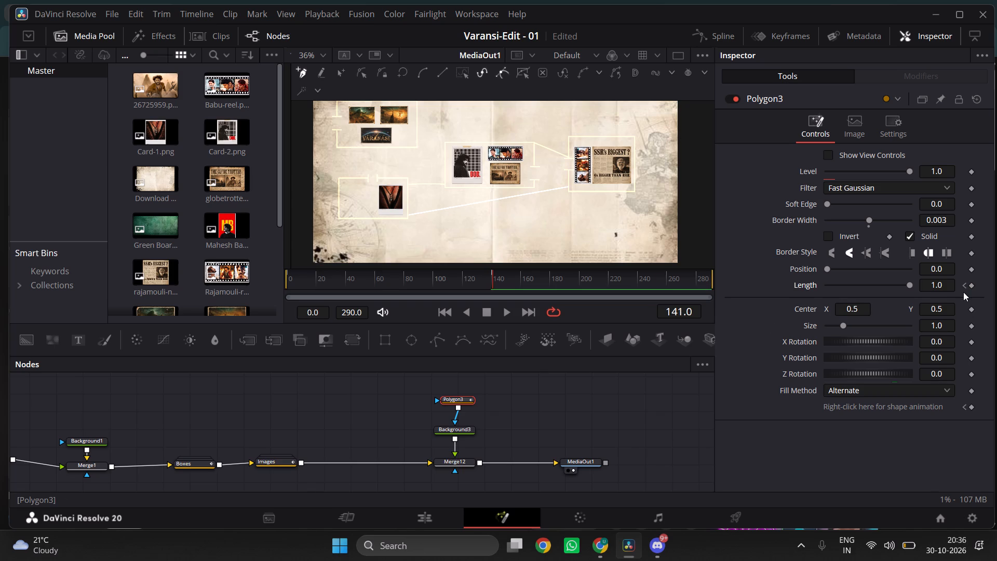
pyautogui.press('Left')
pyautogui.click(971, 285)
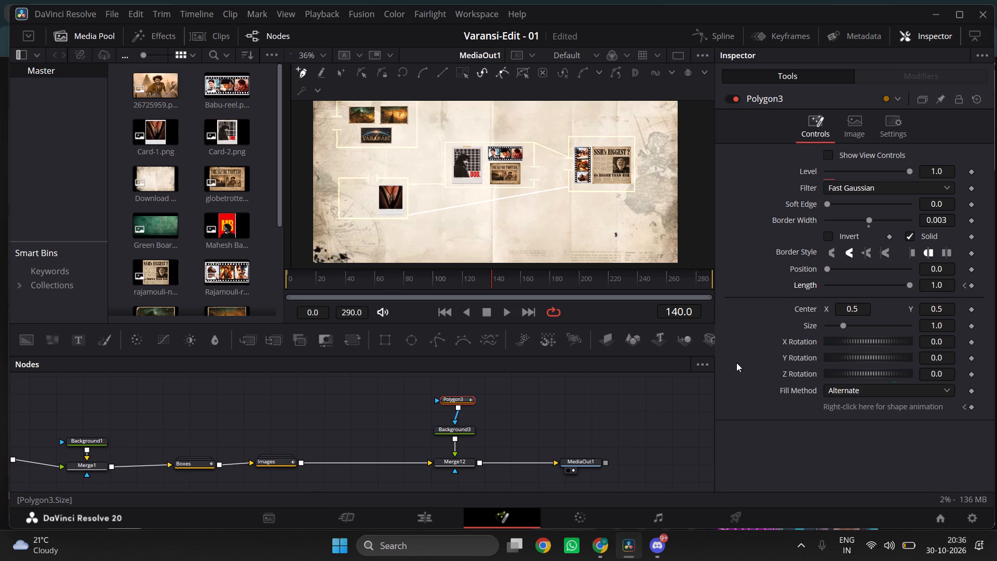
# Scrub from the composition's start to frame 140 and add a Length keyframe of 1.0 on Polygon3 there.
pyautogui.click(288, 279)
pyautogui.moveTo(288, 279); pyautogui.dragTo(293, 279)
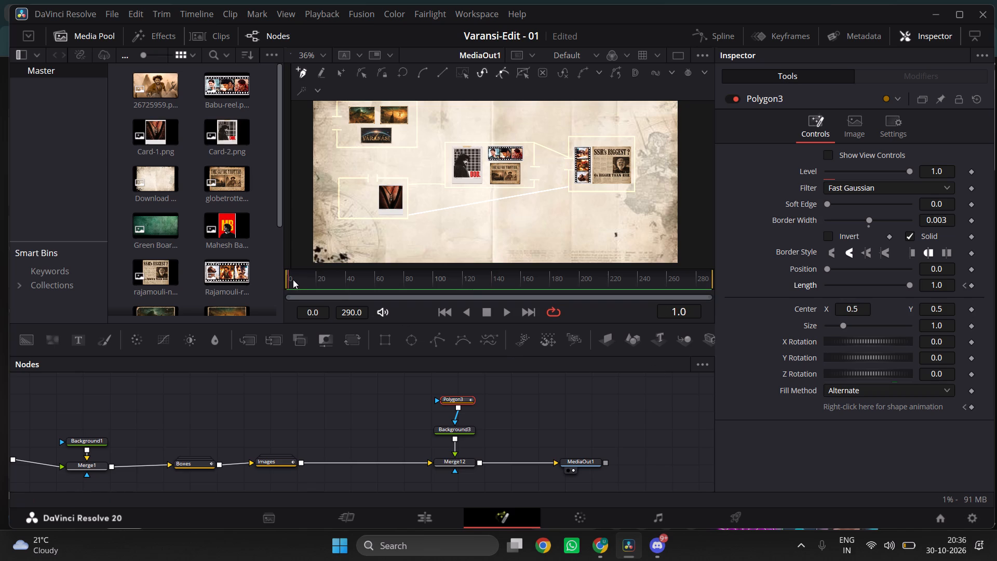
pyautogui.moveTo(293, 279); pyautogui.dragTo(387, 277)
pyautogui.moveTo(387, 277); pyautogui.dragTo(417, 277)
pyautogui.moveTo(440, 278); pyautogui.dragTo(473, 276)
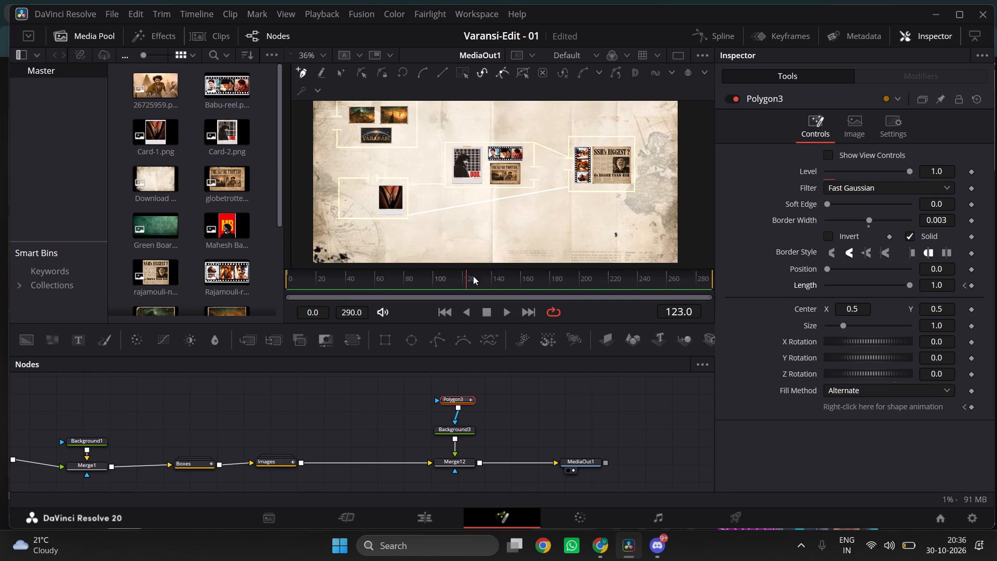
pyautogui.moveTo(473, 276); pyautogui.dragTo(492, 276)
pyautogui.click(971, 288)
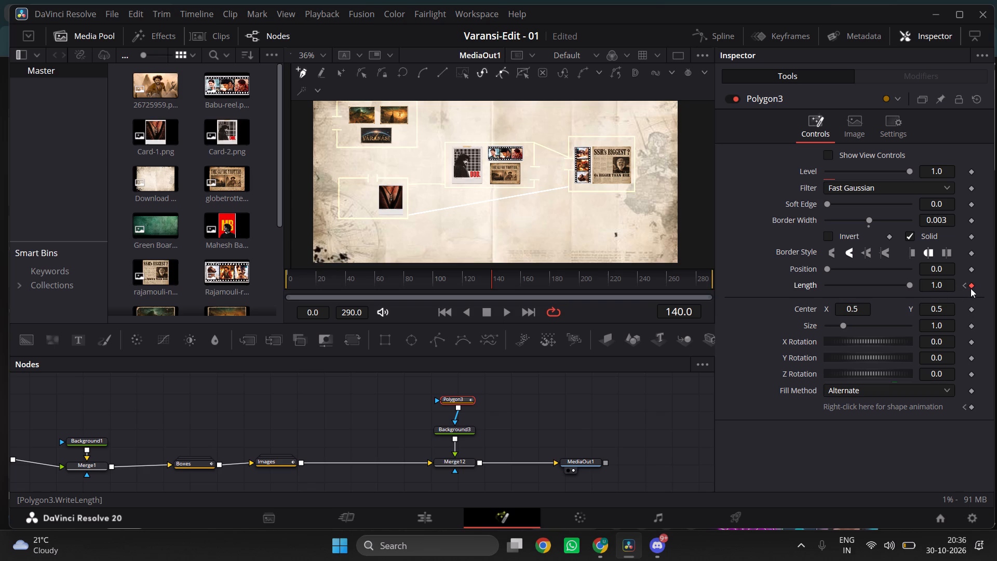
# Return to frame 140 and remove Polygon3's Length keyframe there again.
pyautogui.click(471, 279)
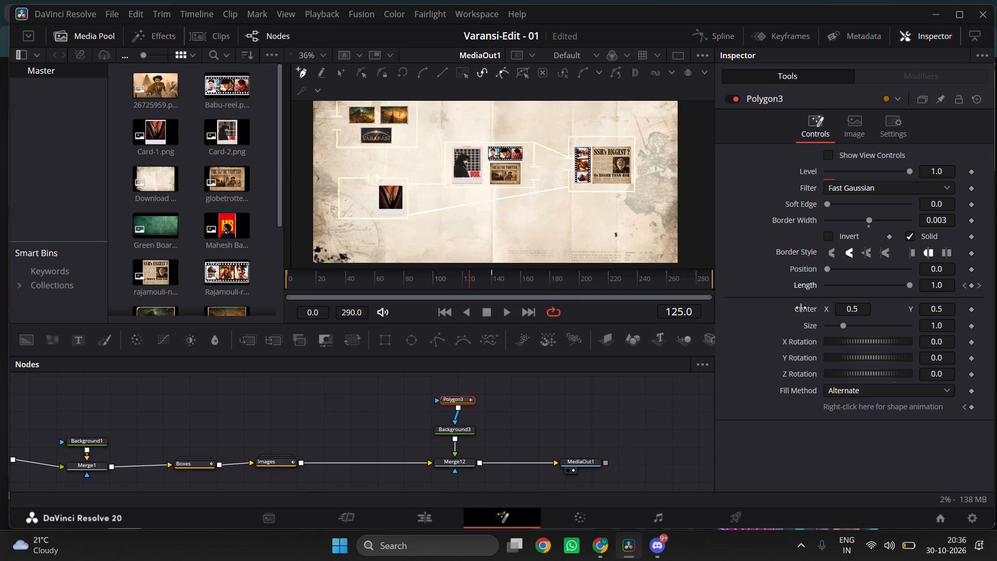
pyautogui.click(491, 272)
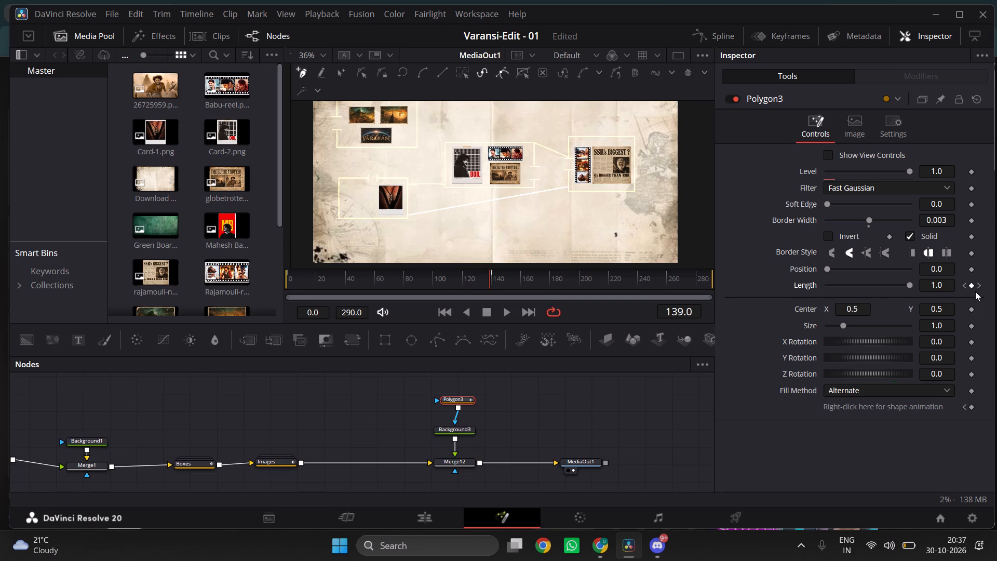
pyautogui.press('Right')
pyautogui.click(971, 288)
# Switch to the tutorial in Chrome, close its window, and maximize the Fusion composition's window.
pyautogui.hotkey('alt', 'Tab')
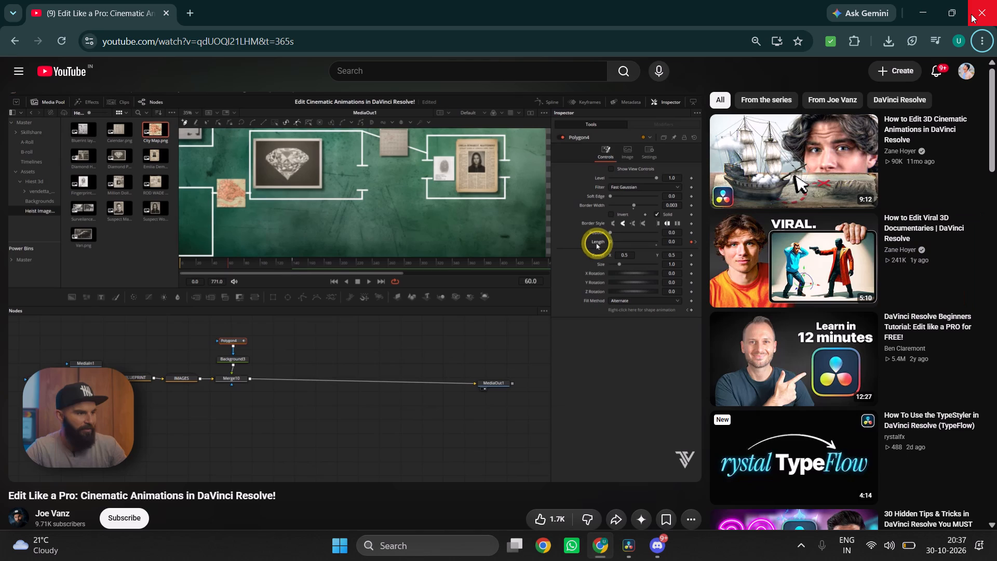
pyautogui.click(971, 14)
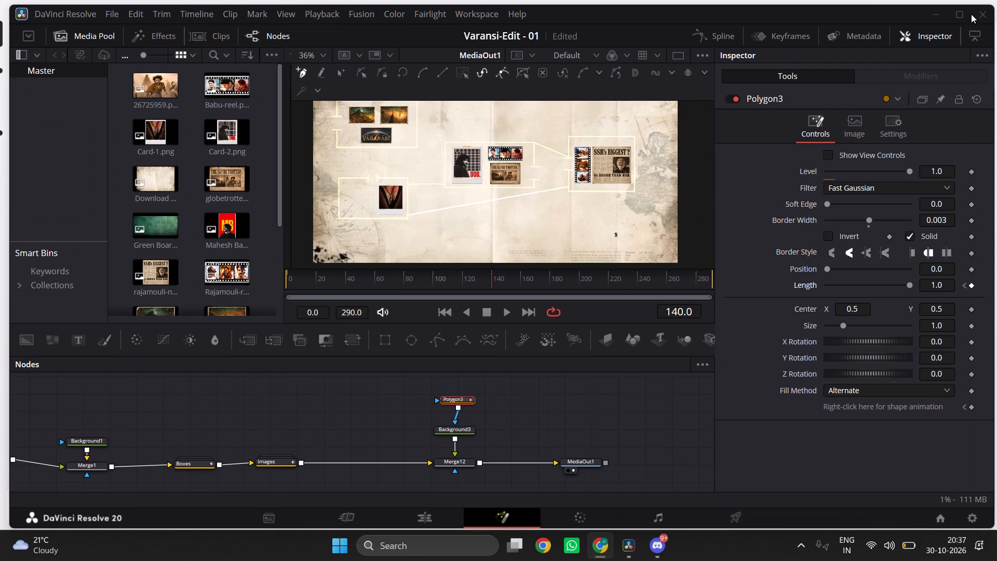
pyautogui.click(971, 14)
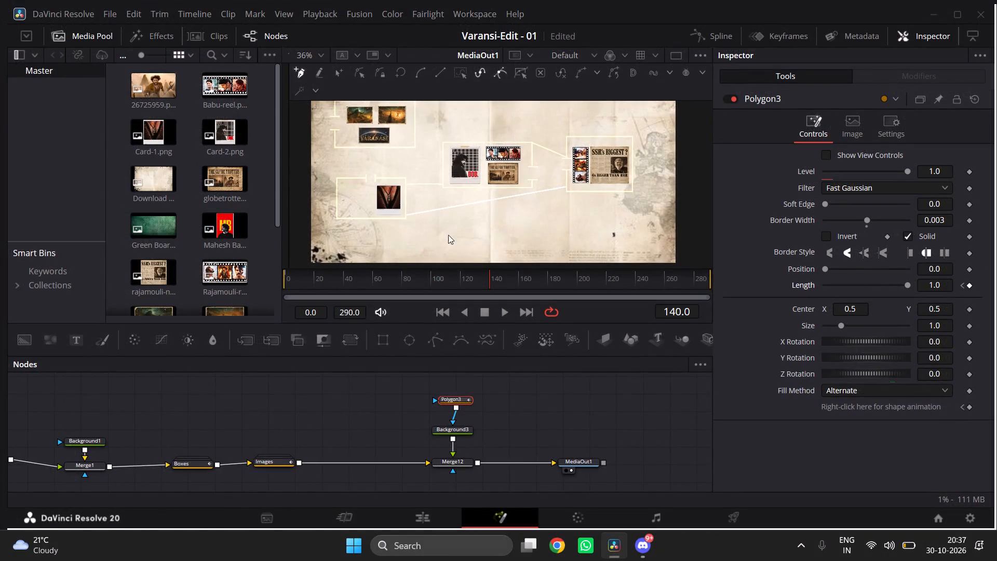
pyautogui.moveTo(295, 270); pyautogui.dragTo(285, 271)
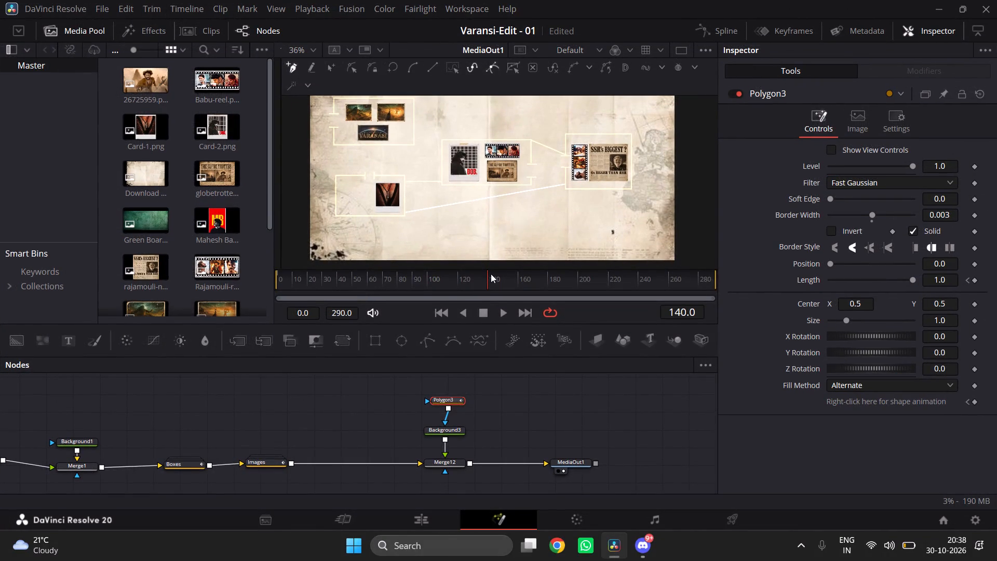
# Add a Length keyframe of 1.0 on Polygon3 at frame 60.
pyautogui.click(367, 282)
pyautogui.click(366, 278)
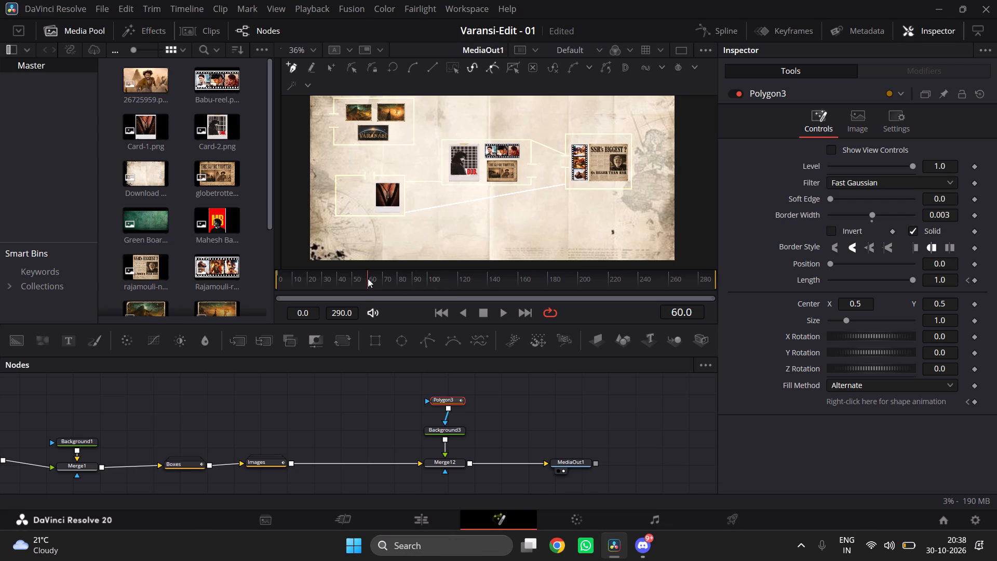
pyautogui.click(368, 278)
pyautogui.click(973, 282)
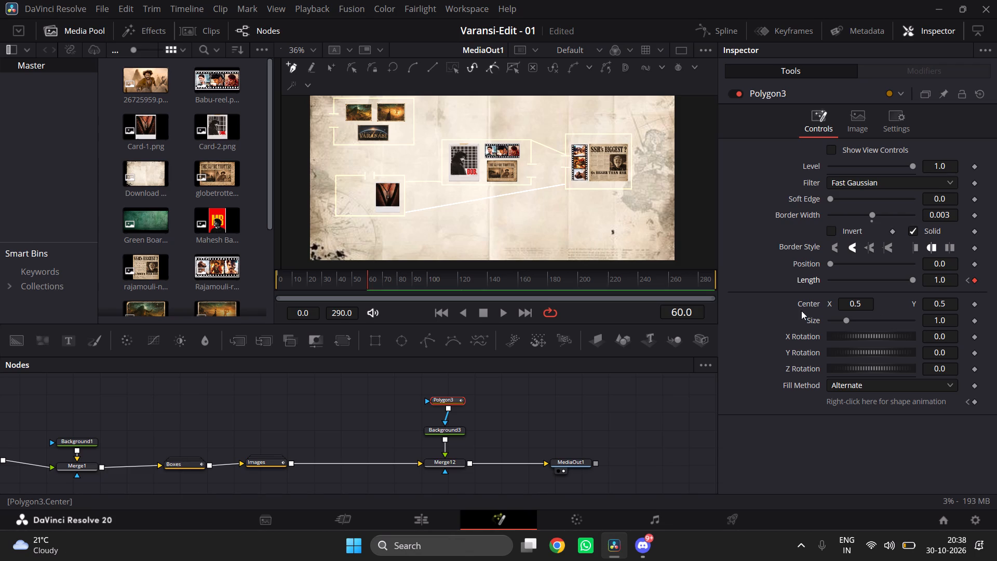
# Add a Length keyframe of 1.0 on Polygon3 at frame 140.
pyautogui.click(487, 277)
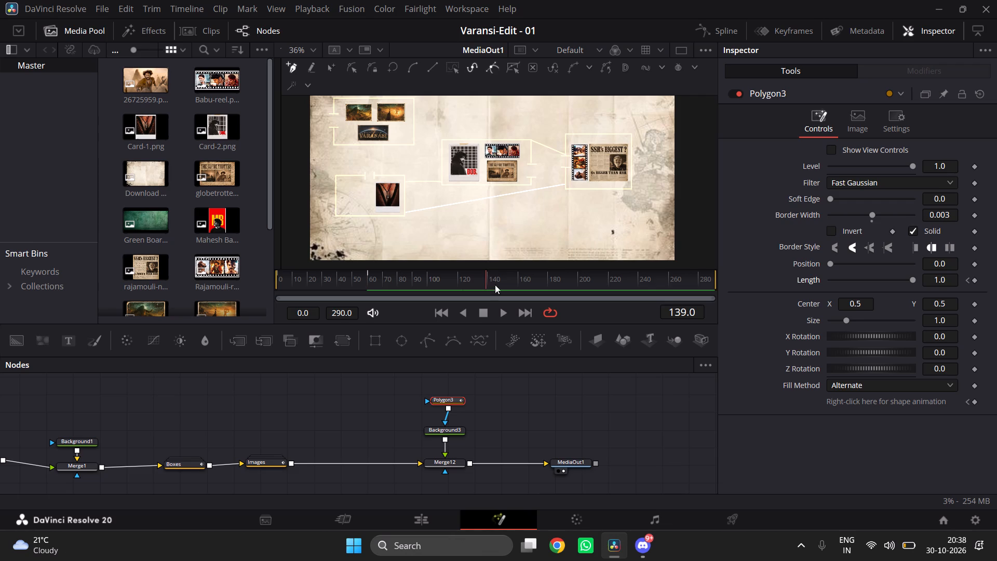
pyautogui.press('Right')
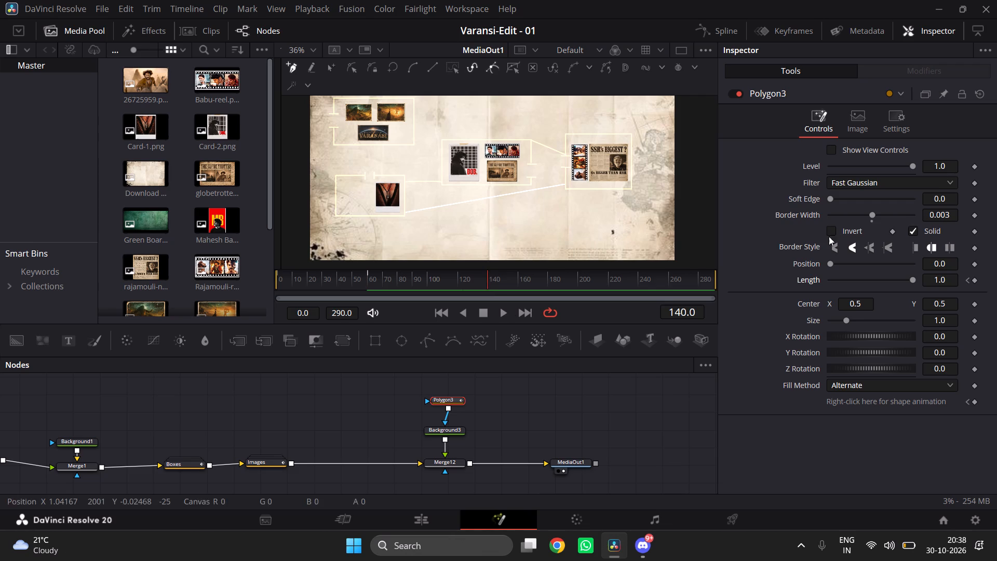
pyautogui.click(973, 280)
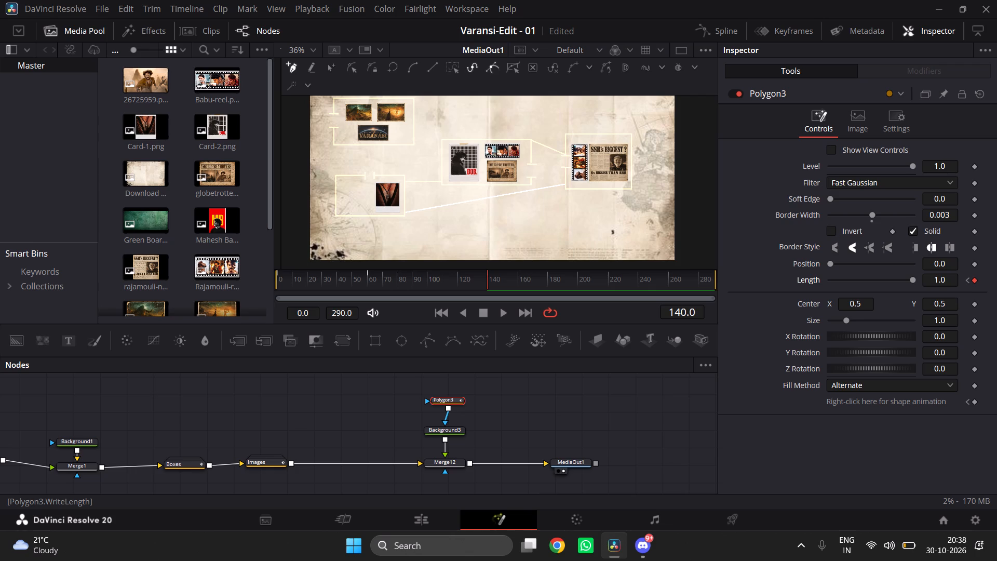
# Set Polygon3's Length keyframe at frame 60 to 0.0.
pyautogui.click(367, 274)
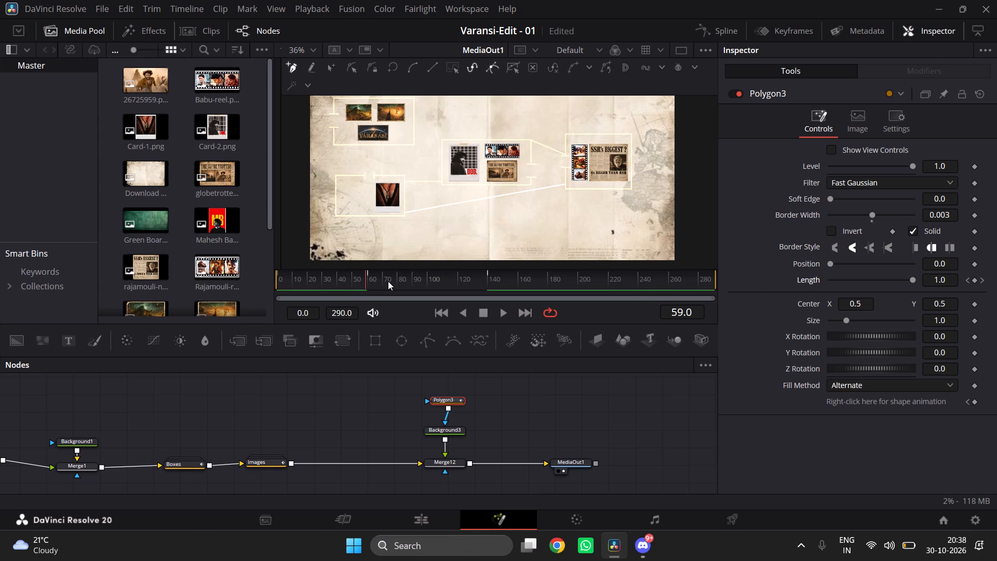
pyautogui.press('Right')
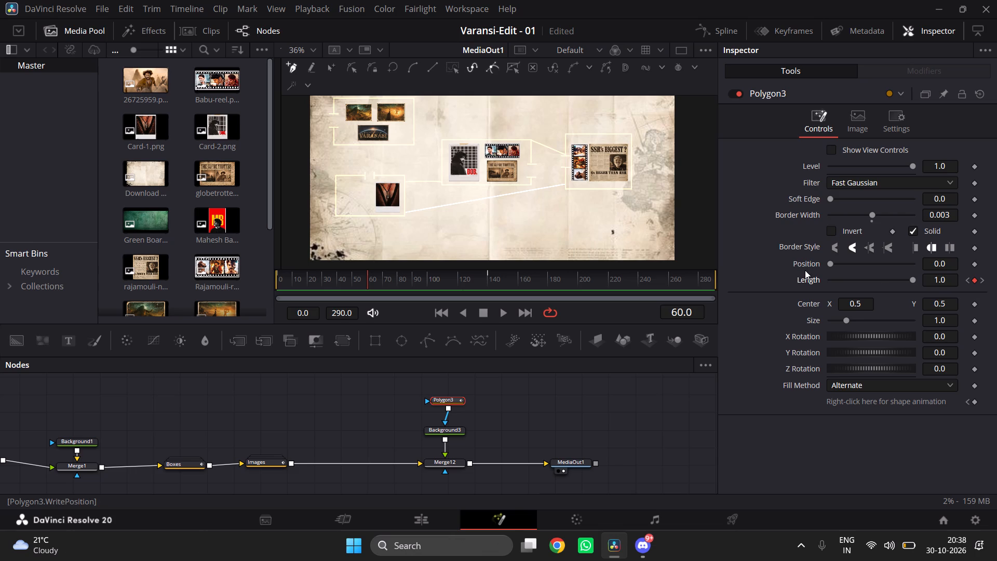
pyautogui.moveTo(913, 281); pyautogui.dragTo(861, 276)
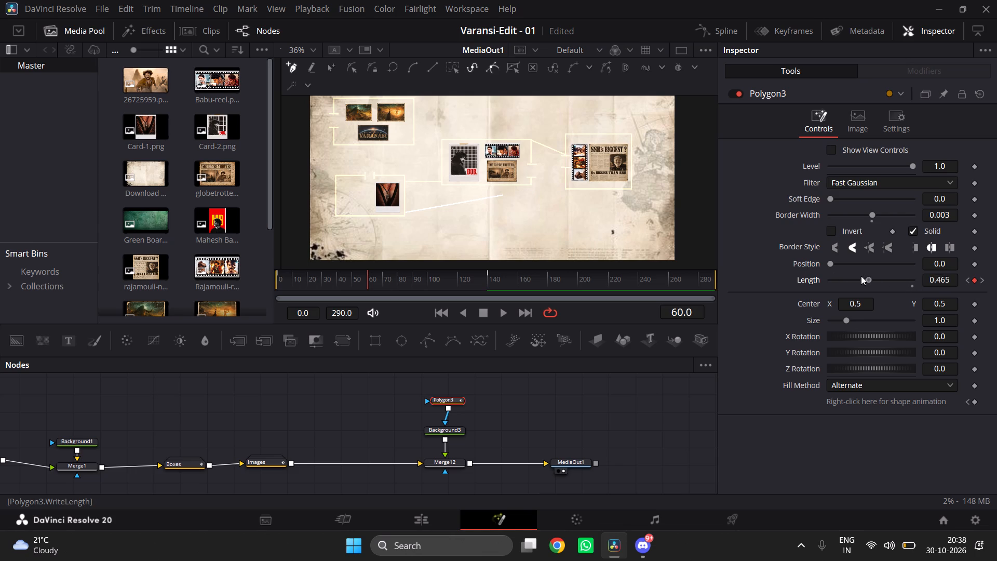
pyautogui.moveTo(861, 276); pyautogui.dragTo(773, 262)
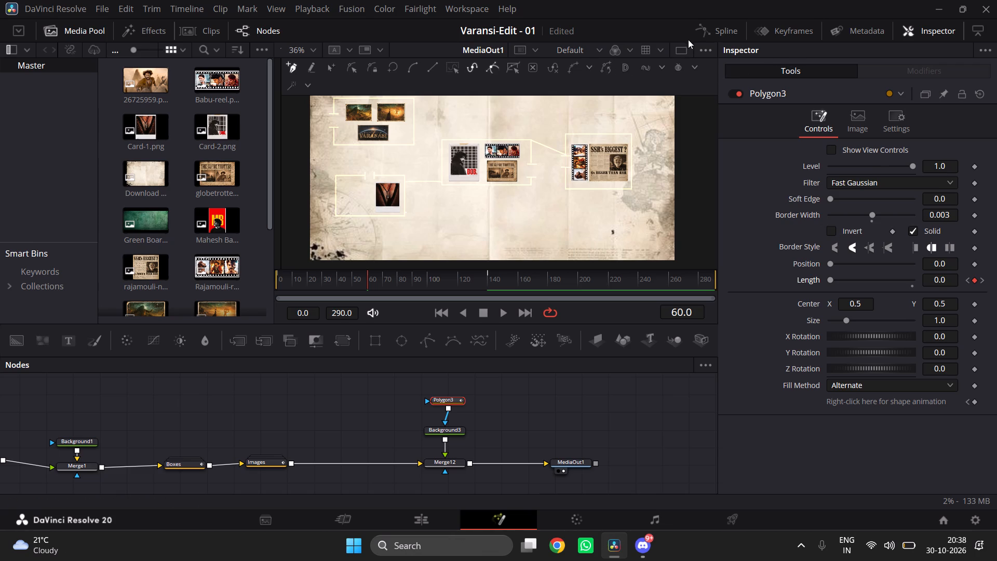
# Open the Spline editor beside the node graph and widen it.
pyautogui.click(716, 35)
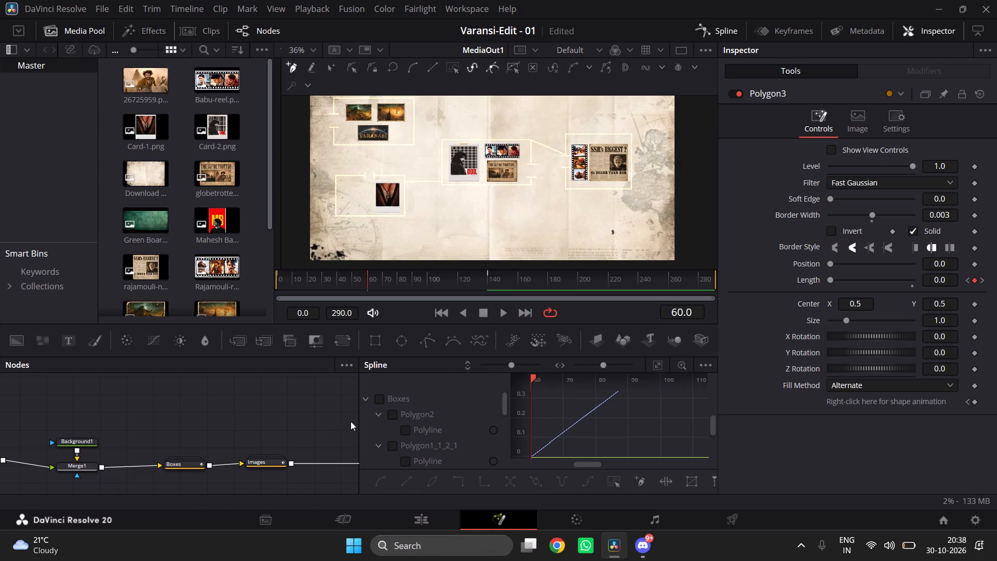
pyautogui.moveTo(359, 429); pyautogui.dragTo(300, 418)
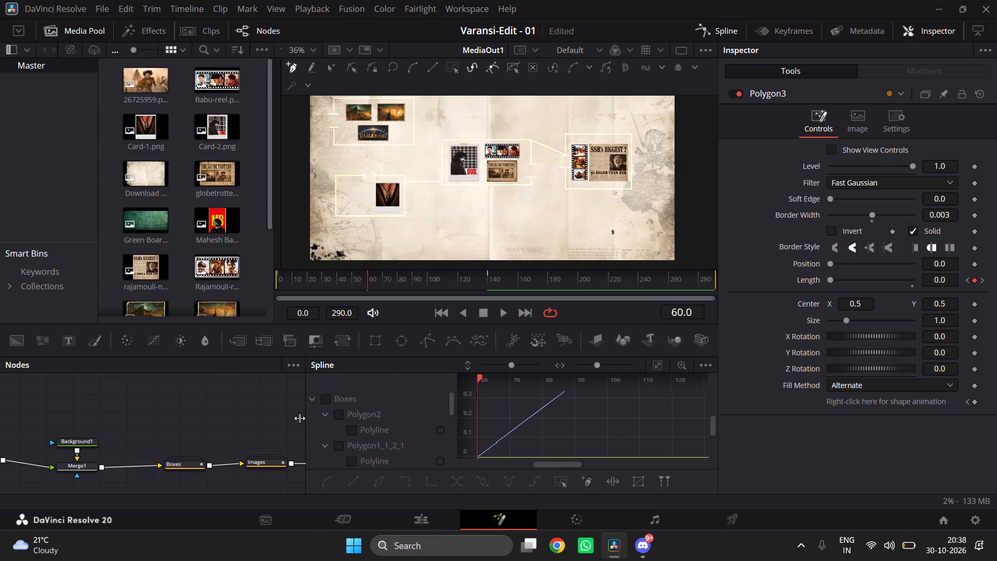
pyautogui.moveTo(300, 418); pyautogui.dragTo(292, 416)
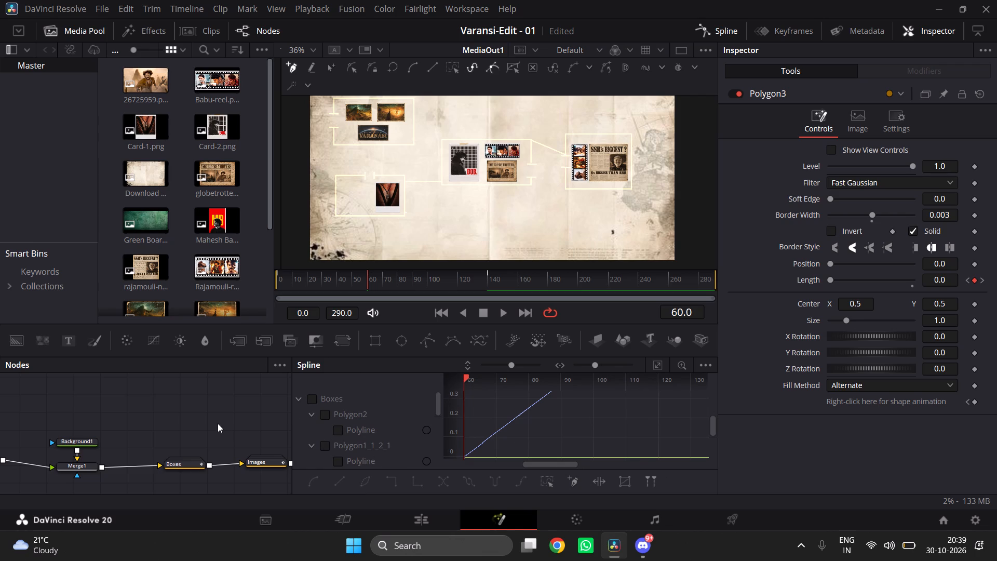
# Select the frame 140 keyframe on Polygon3's Length curve in the Spline editor.
pyautogui.hscroll(-2, 237, 463)
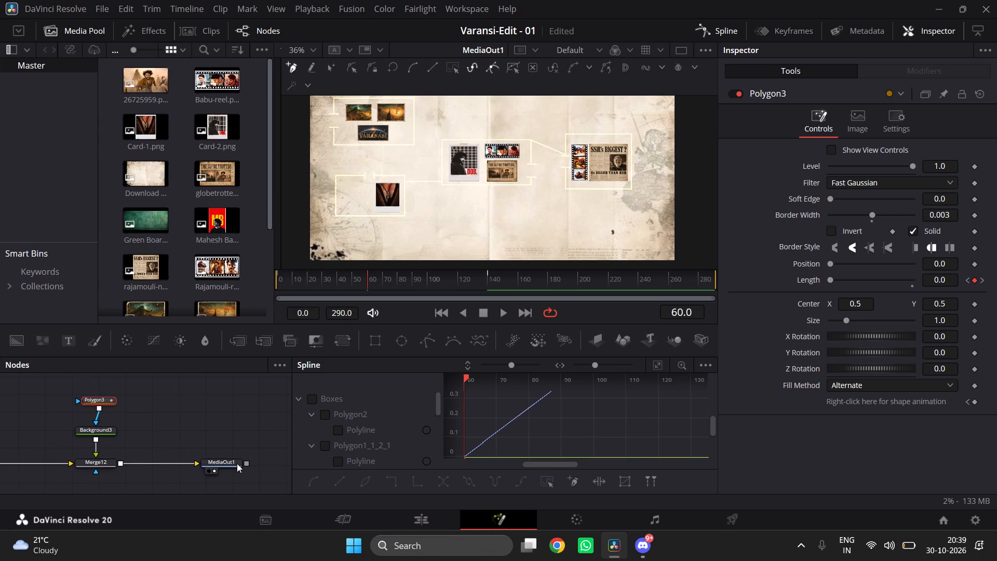
pyautogui.scroll(1, 362, 444)
pyautogui.scroll(-1, 362, 444)
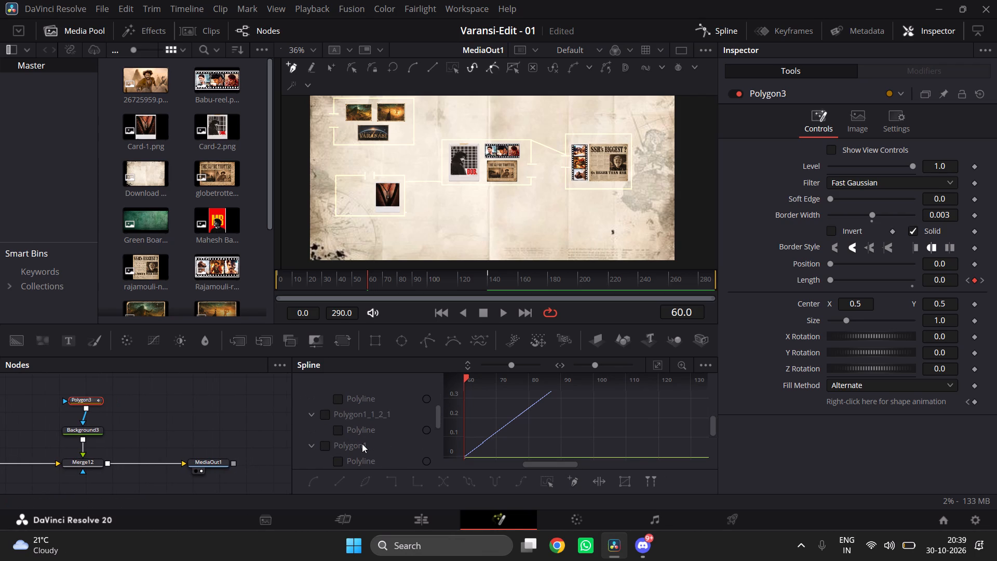
pyautogui.scroll(-1, 362, 444)
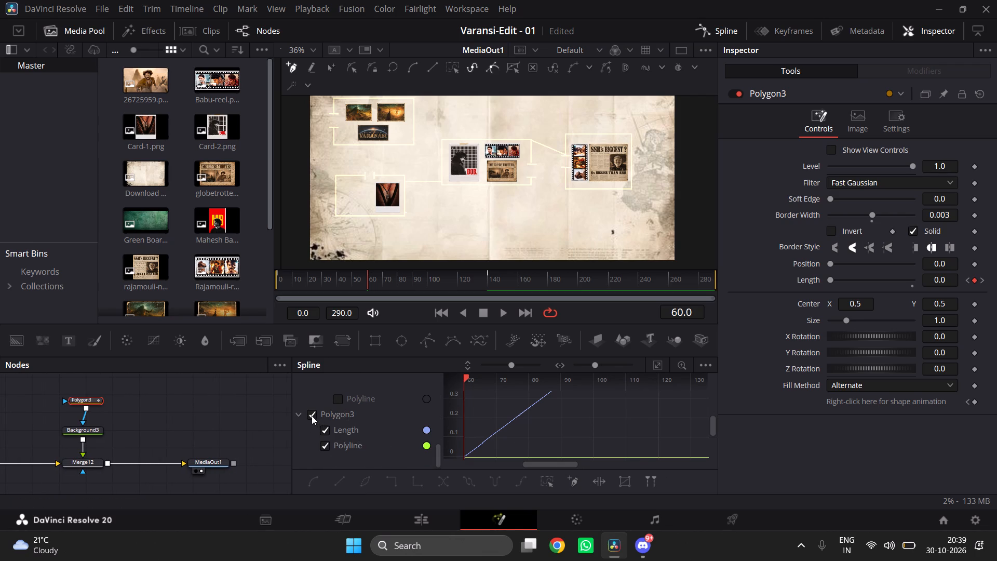
pyautogui.hscroll(-1, 390, 456)
pyautogui.hscroll(-1, 520, 425)
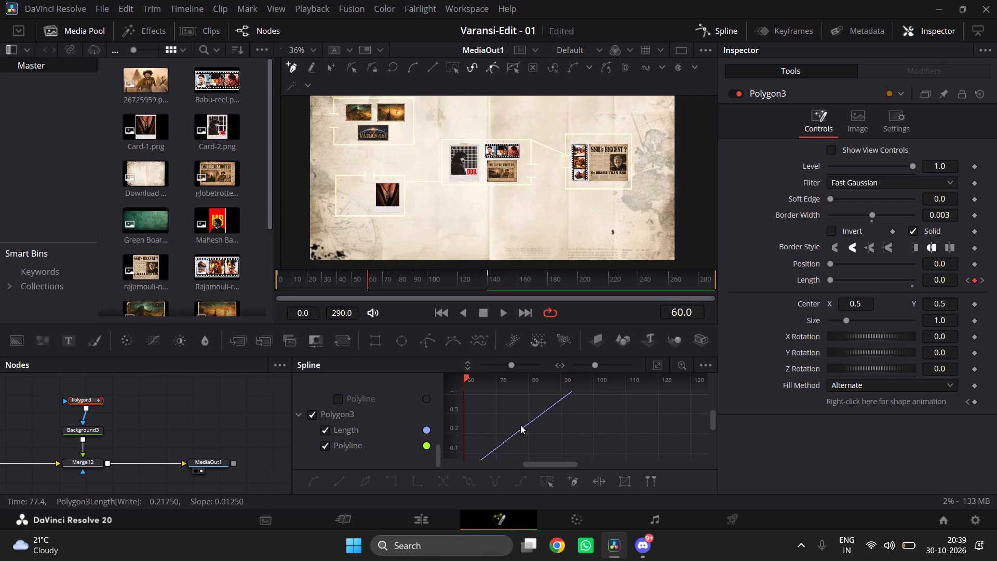
pyautogui.hscroll(-1, 520, 425)
pyautogui.keyDown('ctrl'); pyautogui.scroll(-7, 520, 425); pyautogui.keyUp('ctrl')
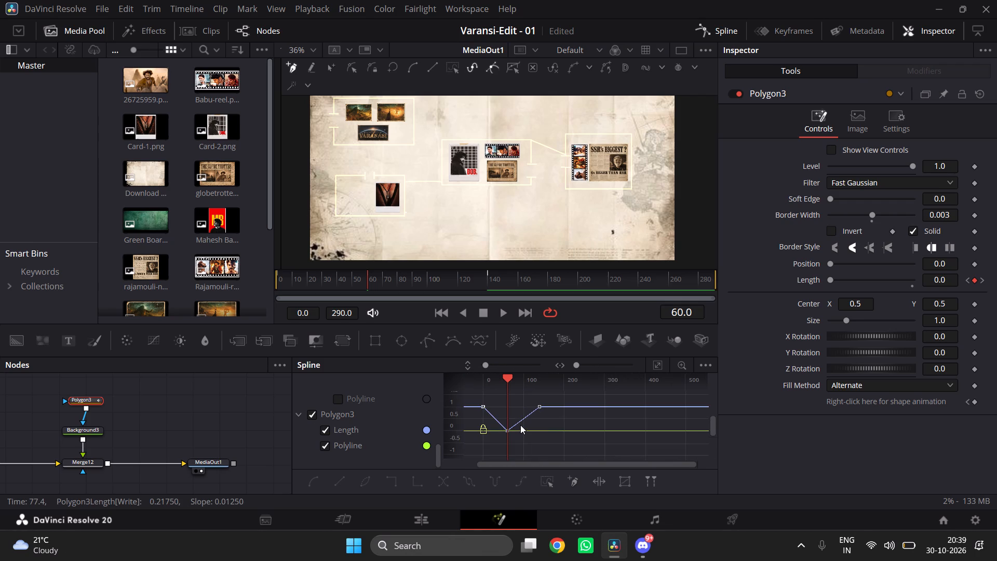
pyautogui.hscroll(1, 520, 425)
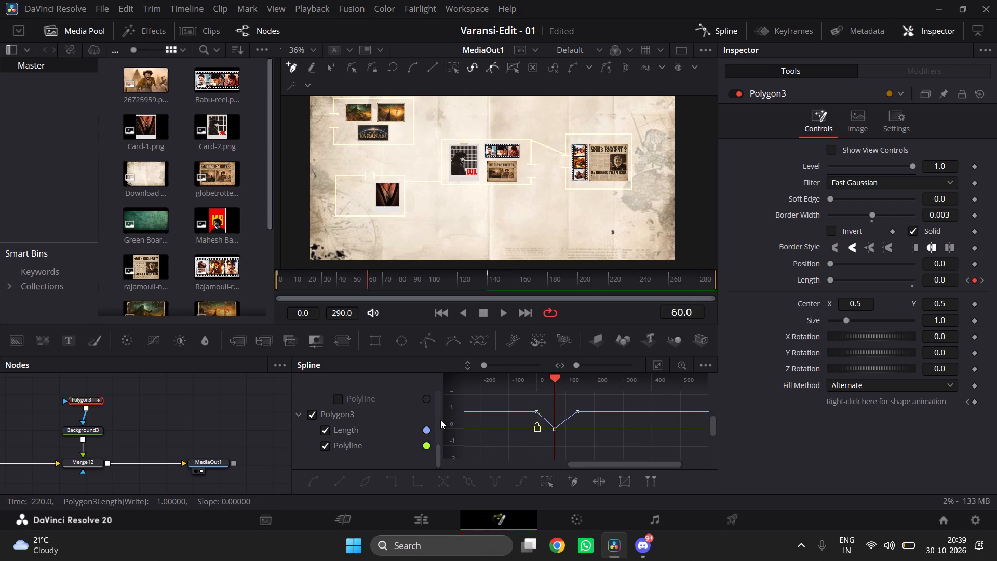
pyautogui.moveTo(440, 420); pyautogui.dragTo(425, 419)
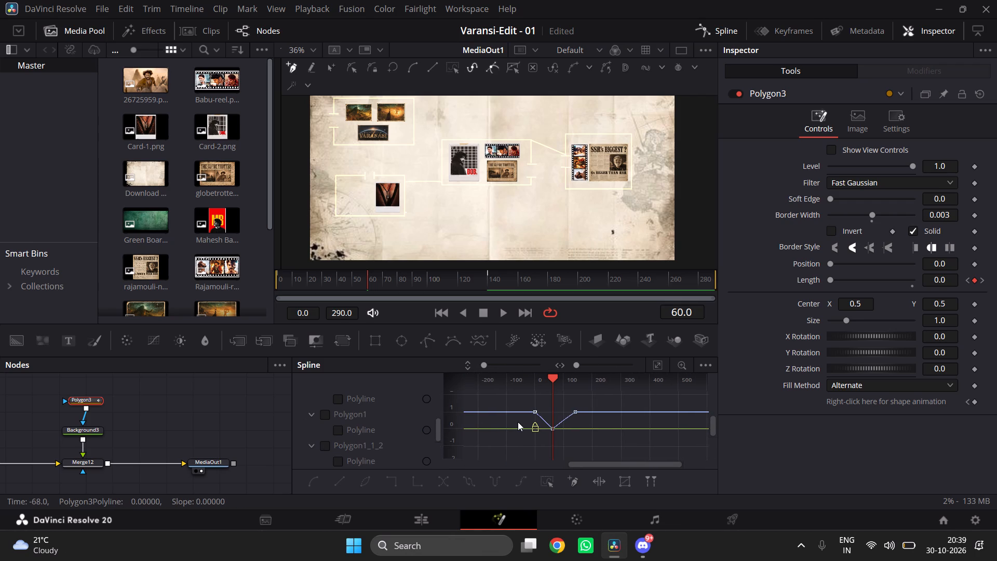
pyautogui.keyDown('ctrl'); pyautogui.scroll(4, 518, 422); pyautogui.keyUp('ctrl')
pyautogui.hscroll(-1, 518, 422)
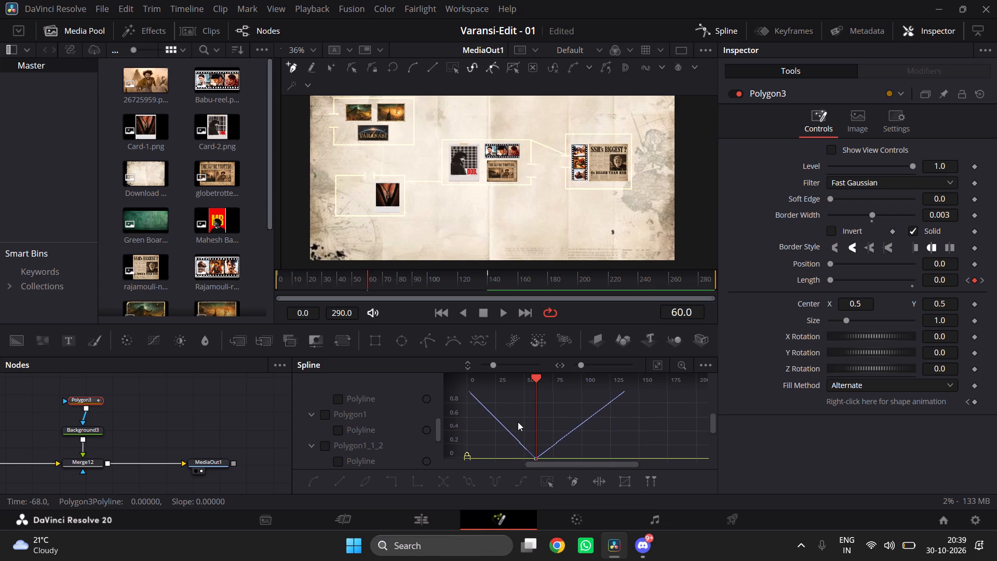
pyautogui.scroll(1, 518, 422)
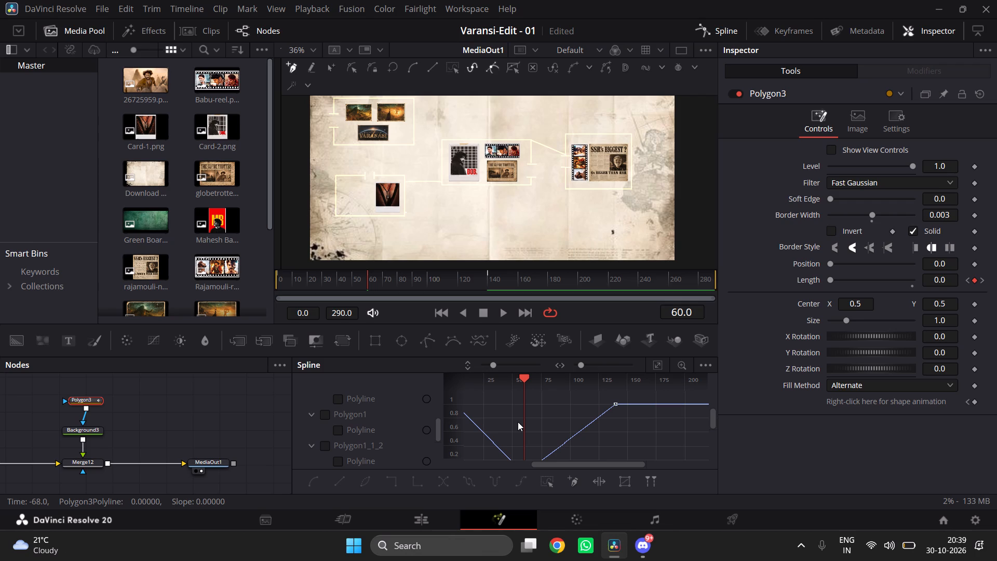
pyautogui.click(616, 405)
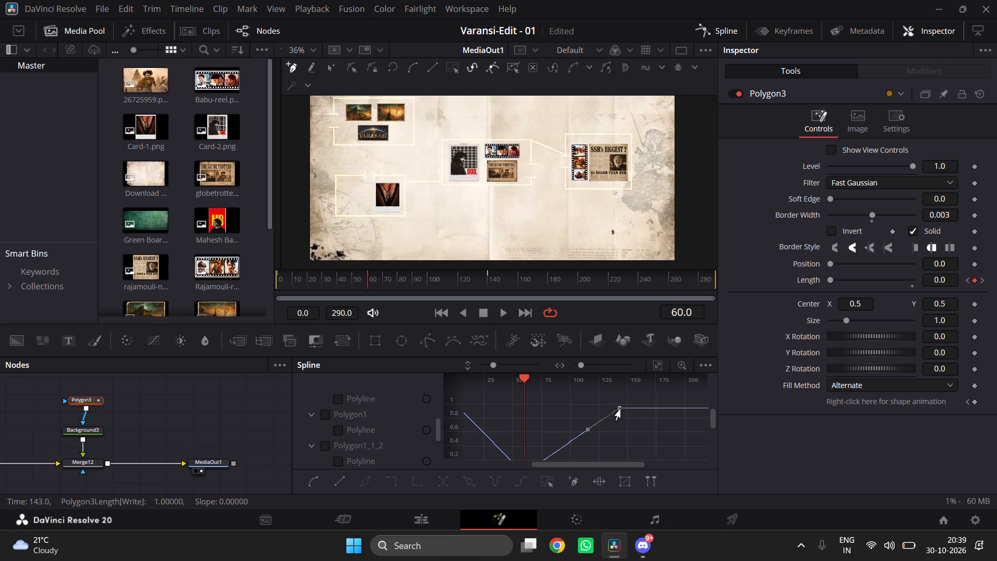